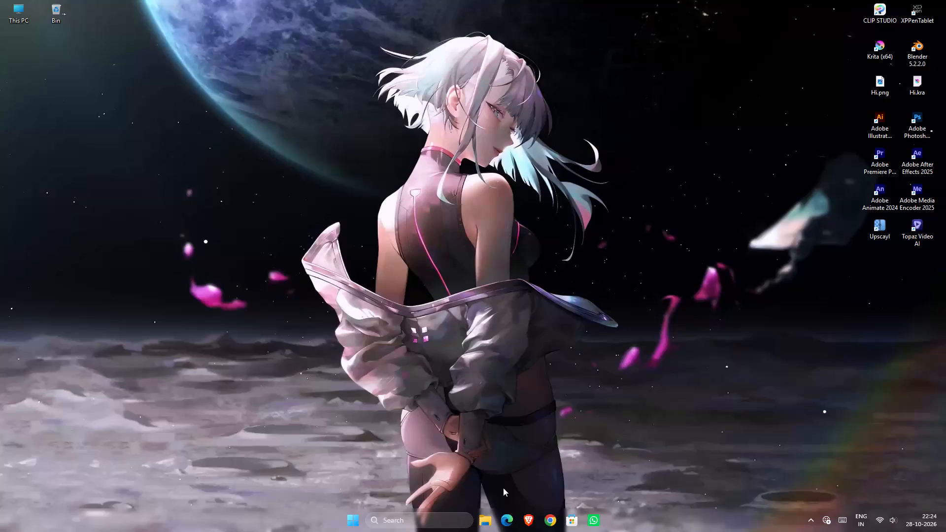
Open YouTube in the Edge browser.
click(510, 527)
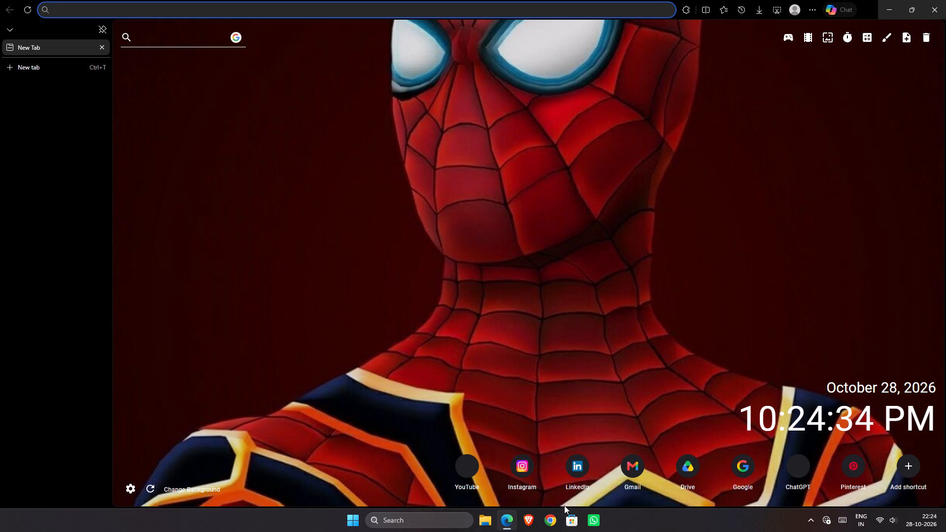
click(472, 475)
Return to the desktop and launch Adobe Premiere Pro 2025.
click(945, 512)
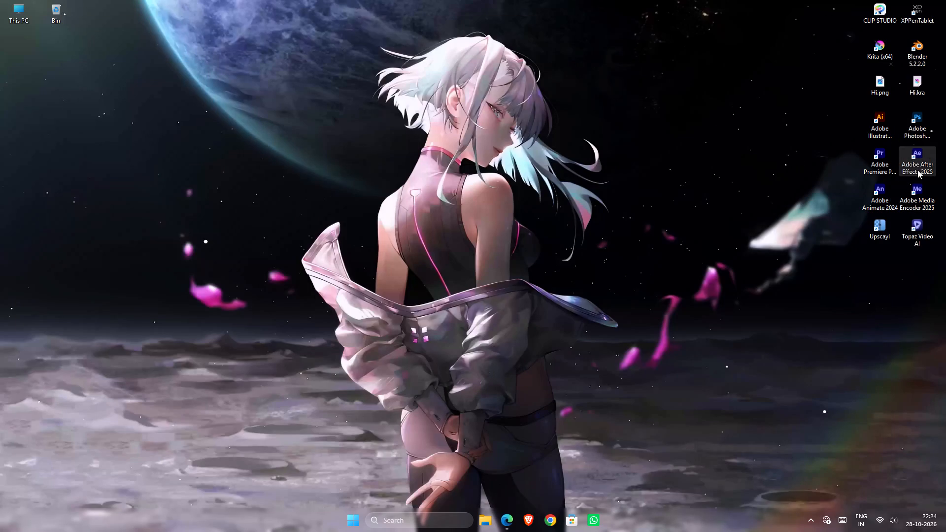
double_click(873, 168)
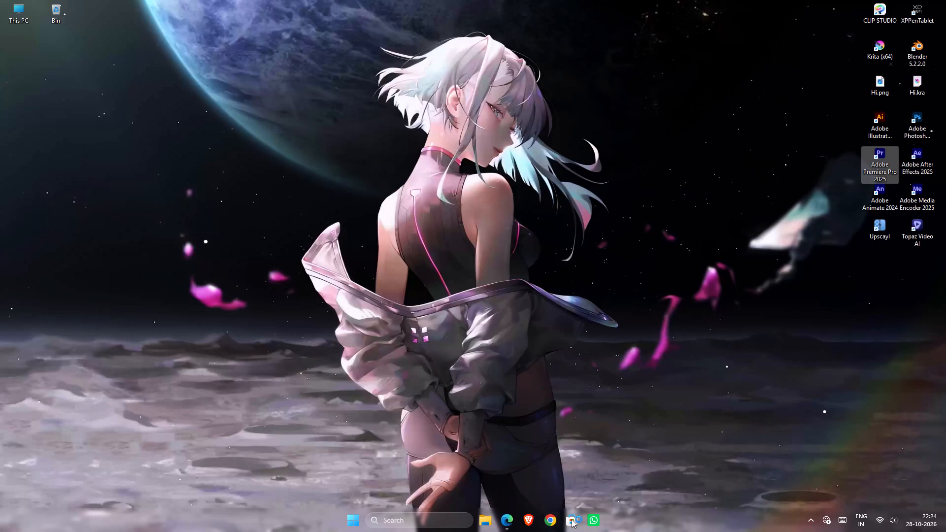
Switch to Edge and look through the YouTube notifications and the start of the home feed.
click(507, 517)
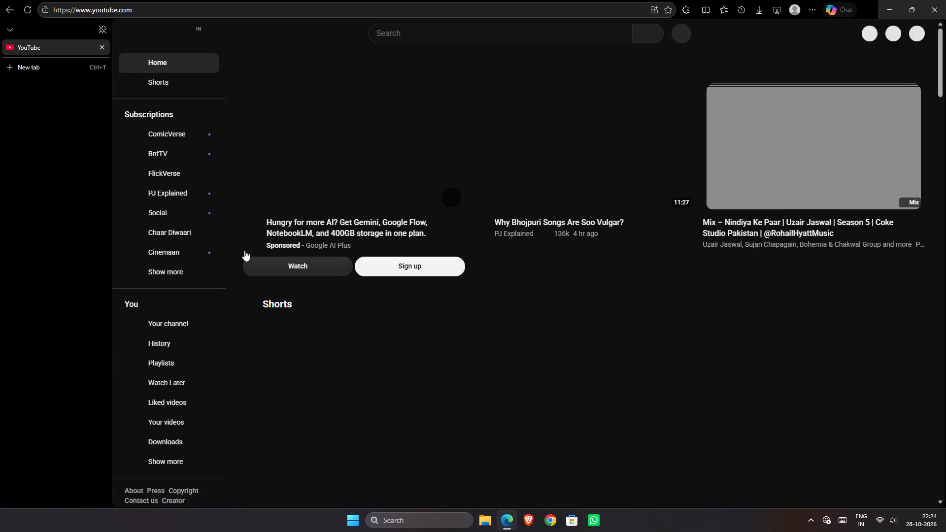
click(891, 39)
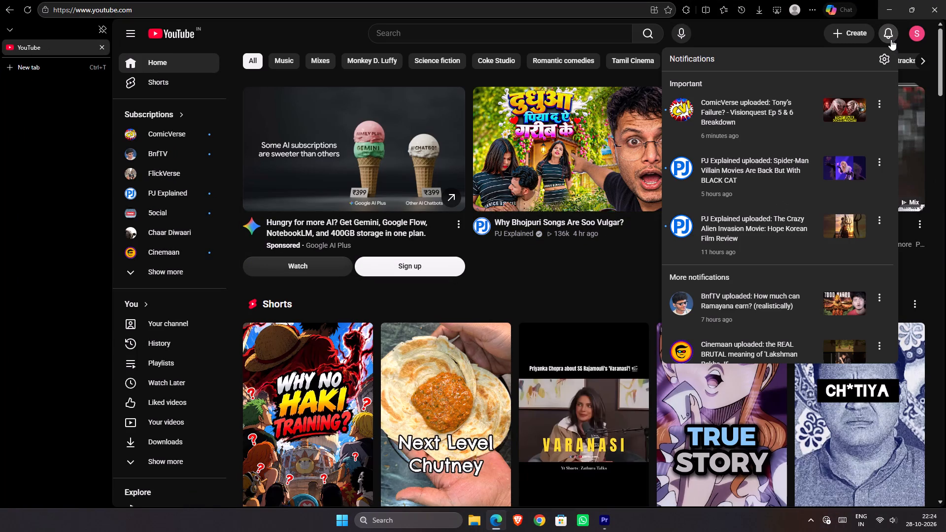
click(577, 287)
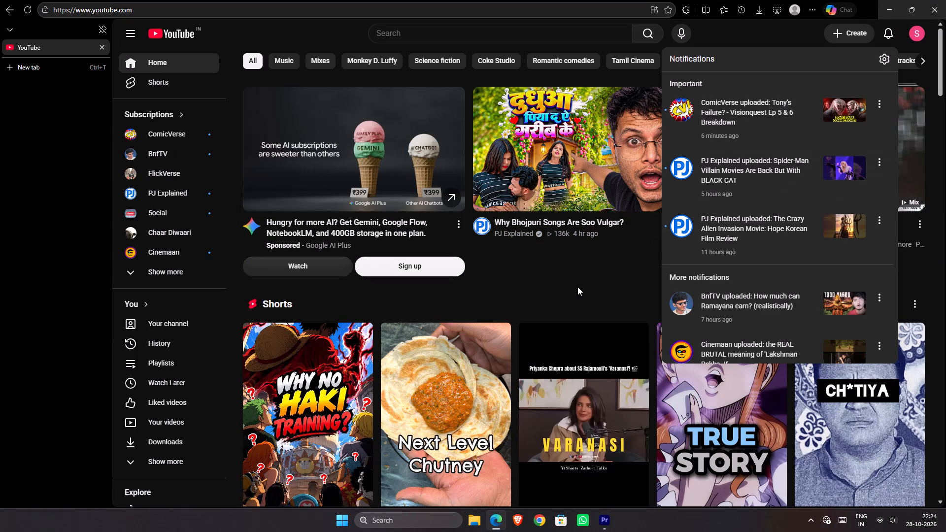
scroll(756, 432, down, 1)
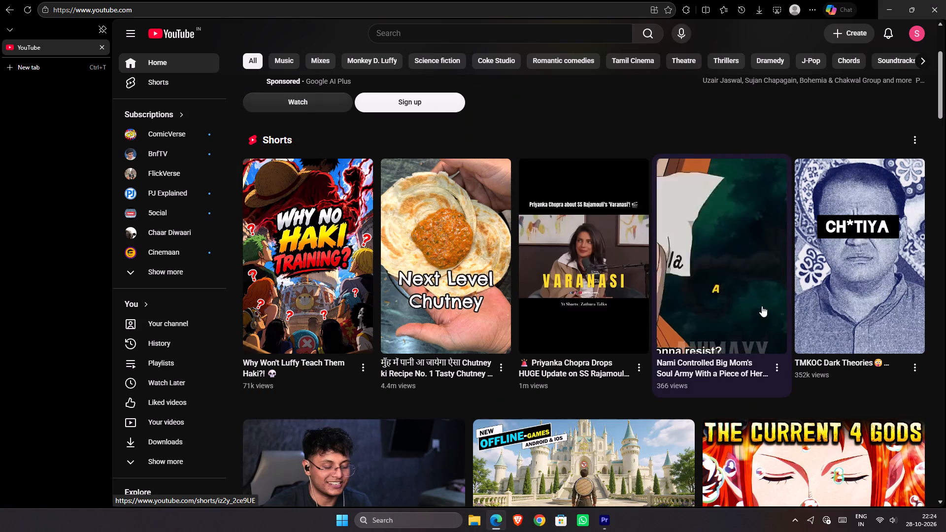
Switch to Premiere Pro and open the recent project "Jaipur- The Pink City Awakens (Assignment)".
click(595, 517)
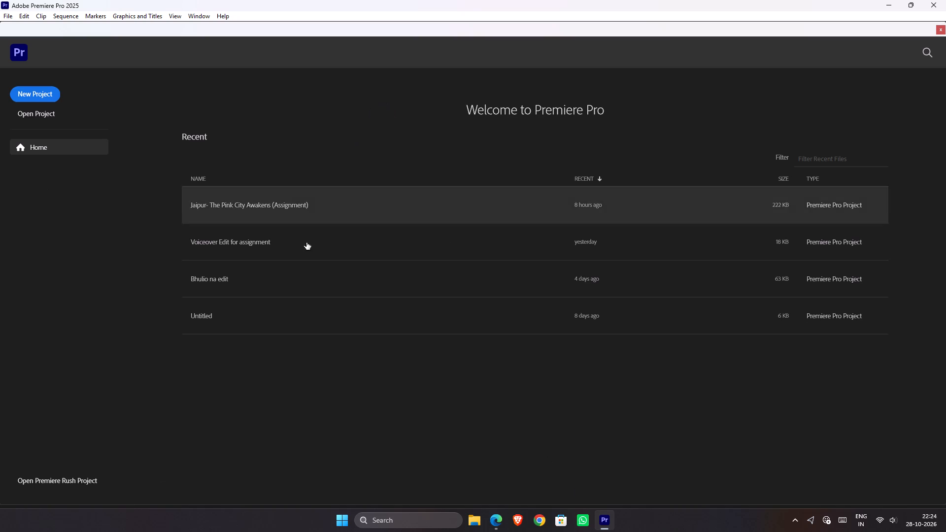
click(301, 209)
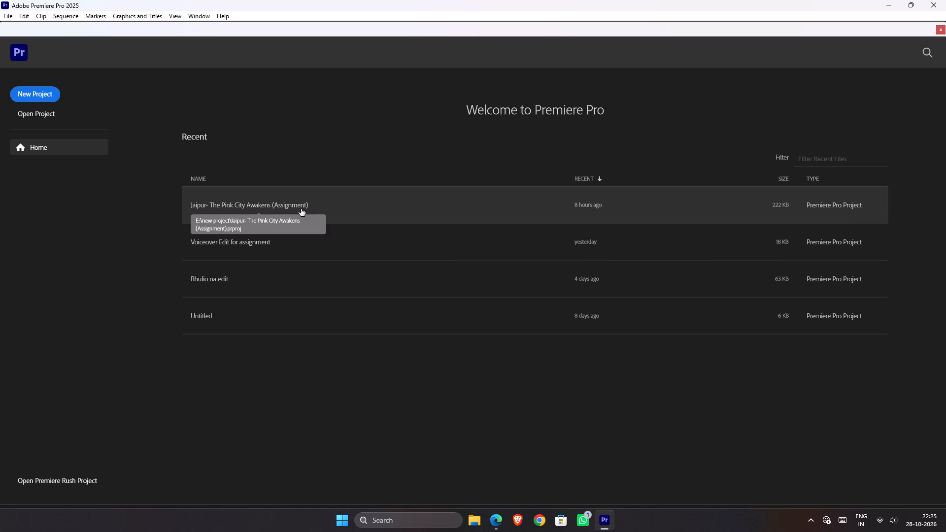
Switch to Edge and browse the recommended videos and Shorts in the YouTube home feed.
click(488, 516)
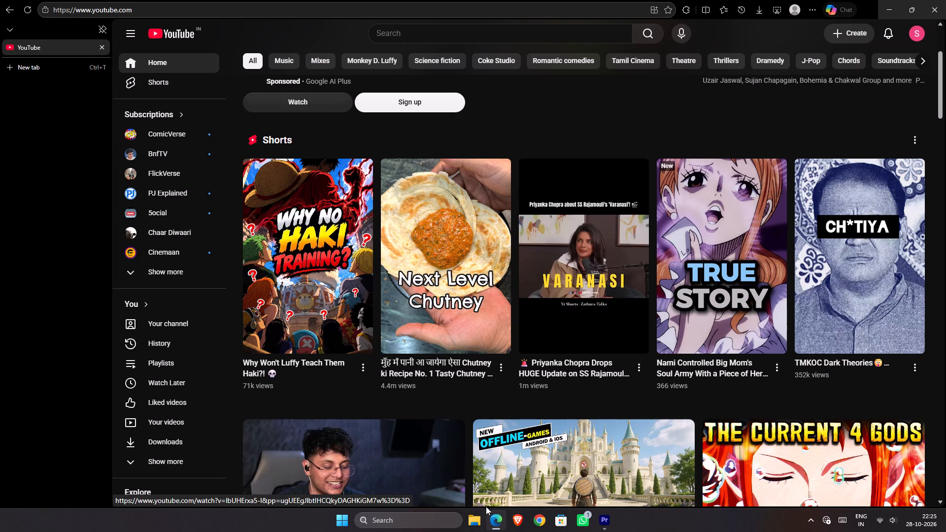
scroll(533, 425, down, 1)
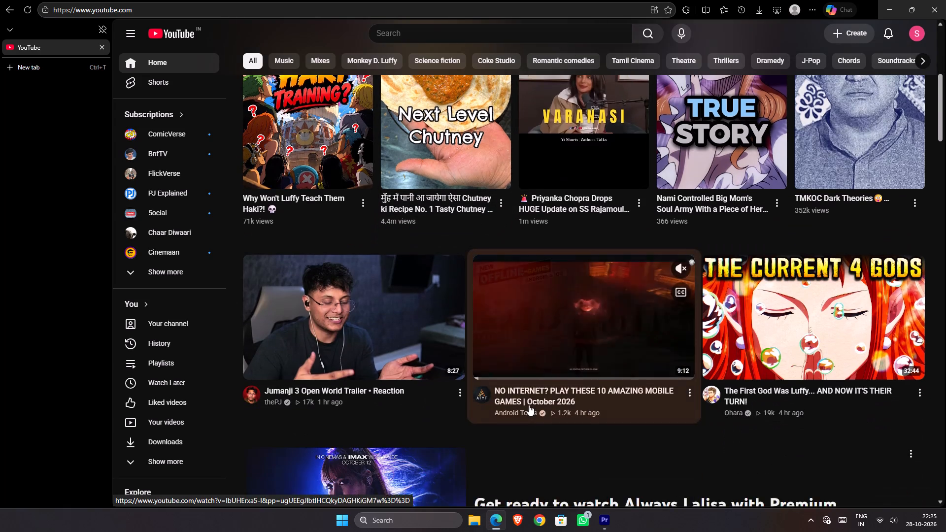
scroll(529, 405, down, 1)
scroll(518, 352, down, 2)
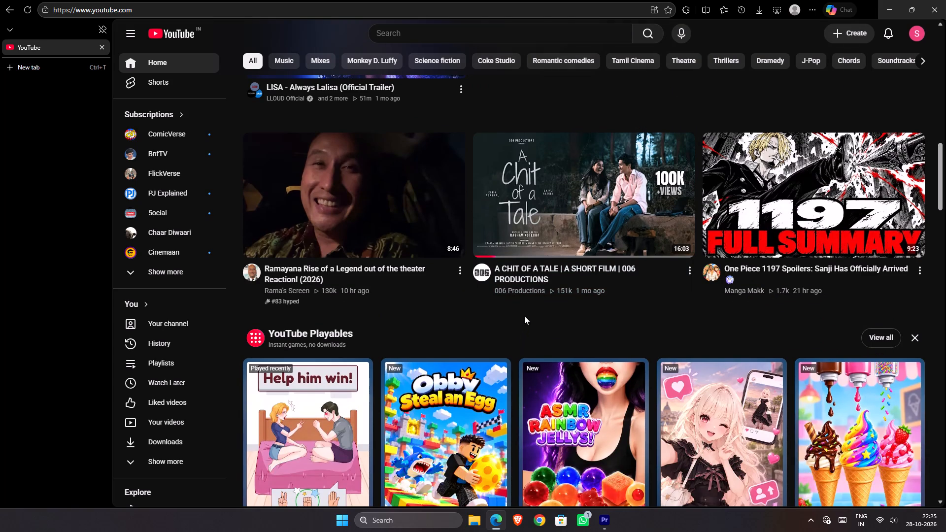
scroll(525, 315, down, 2)
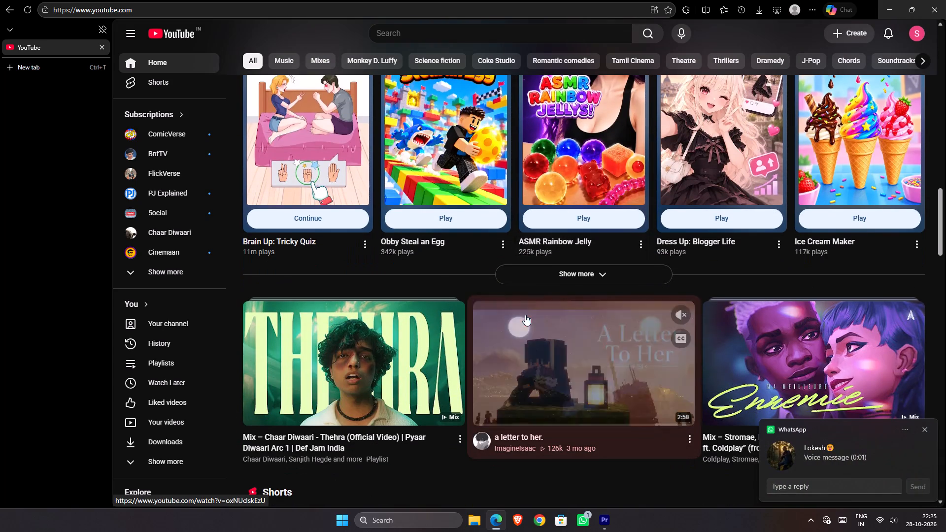
scroll(594, 406, down, 2)
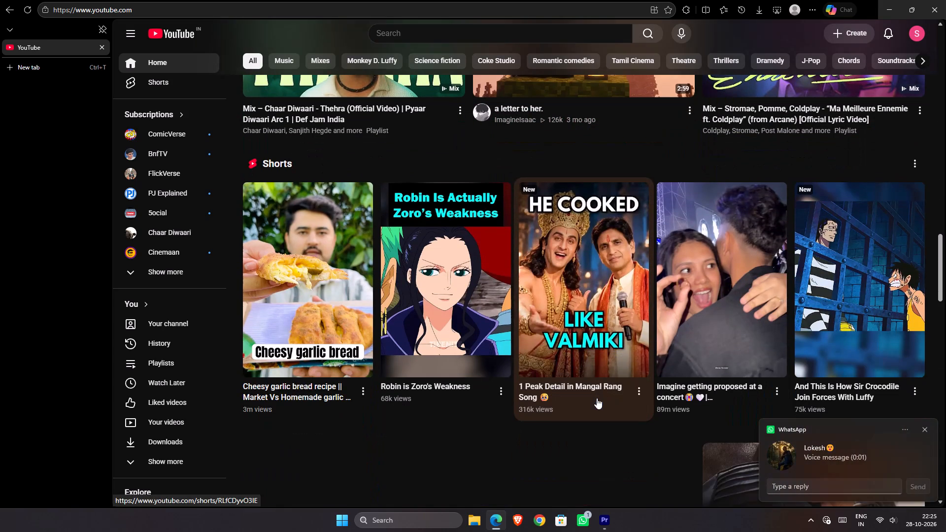
scroll(598, 375, down, 3)
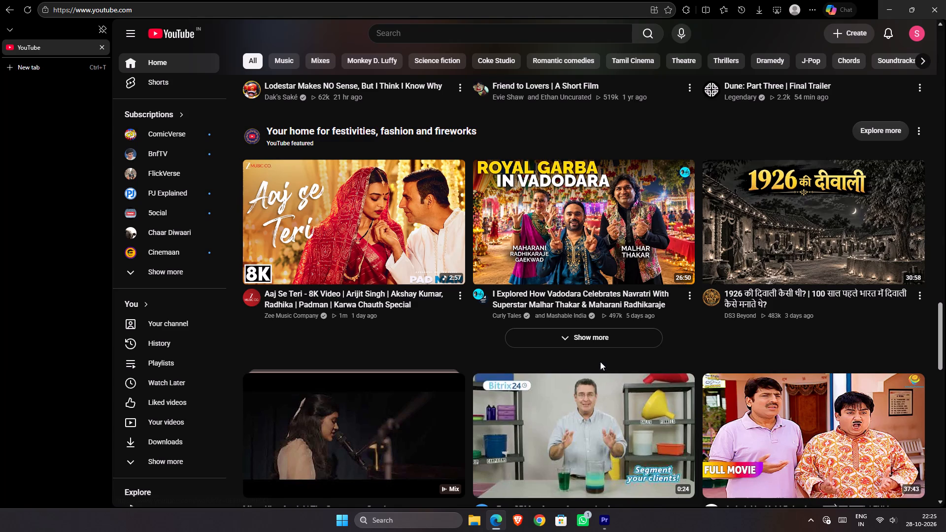
scroll(600, 362, down, 2)
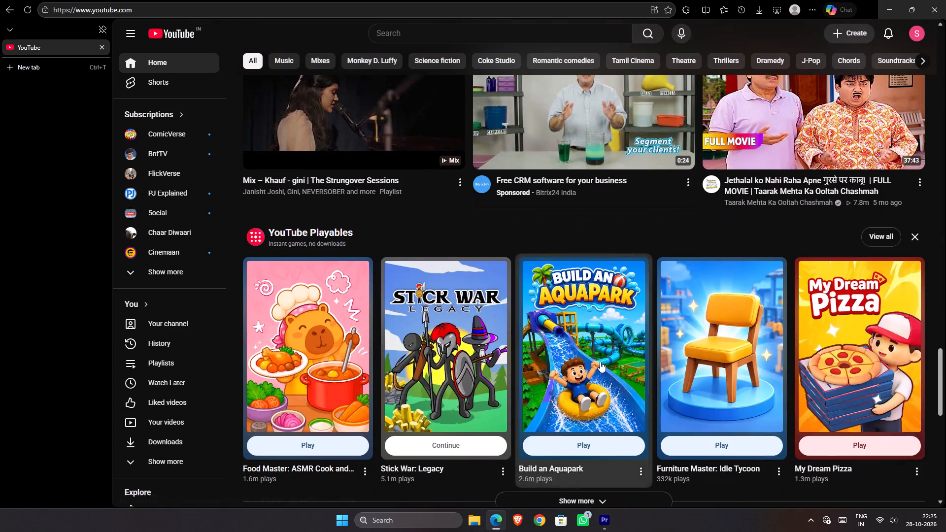
scroll(600, 362, down, 2)
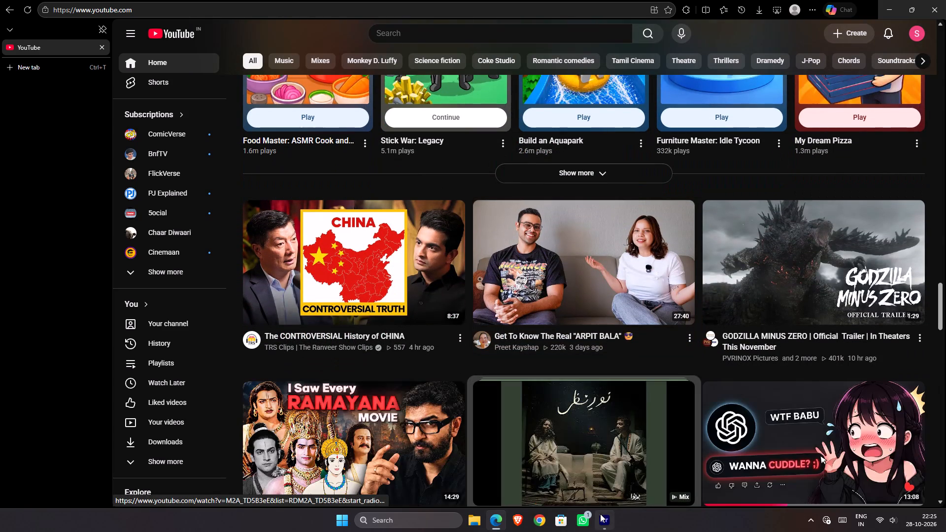
Switch back to Premiere Pro, where the Jaipur project is loading.
click(600, 516)
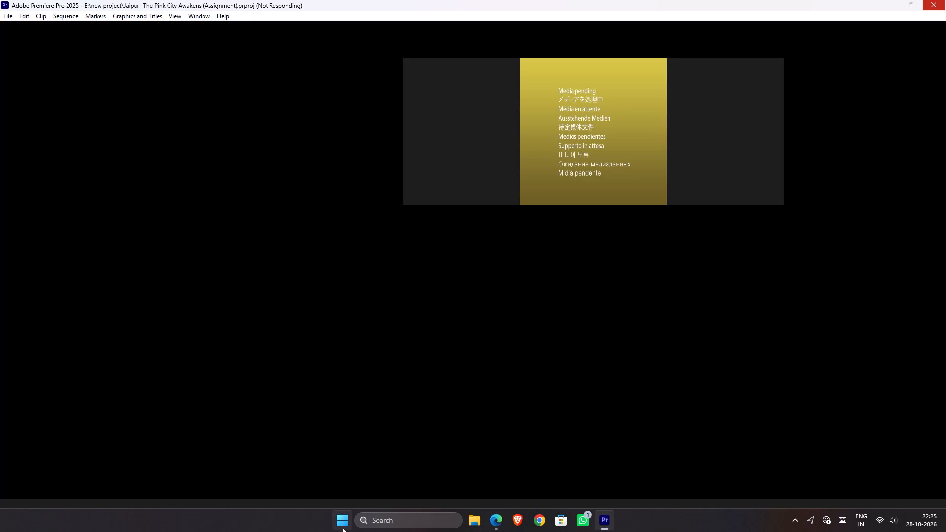
Open Kuro, examine its payout status, transactions and daily recordings history, and close its window.
click(343, 528)
click(279, 263)
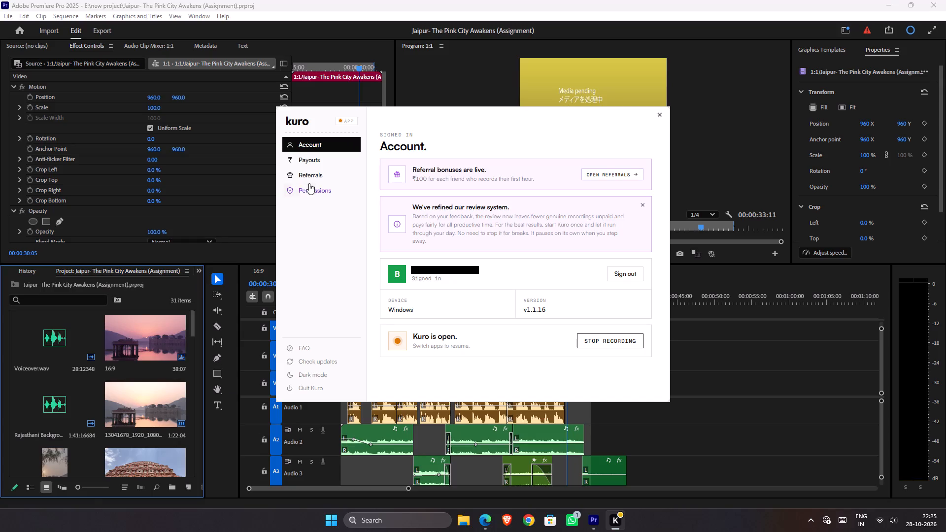
click(309, 159)
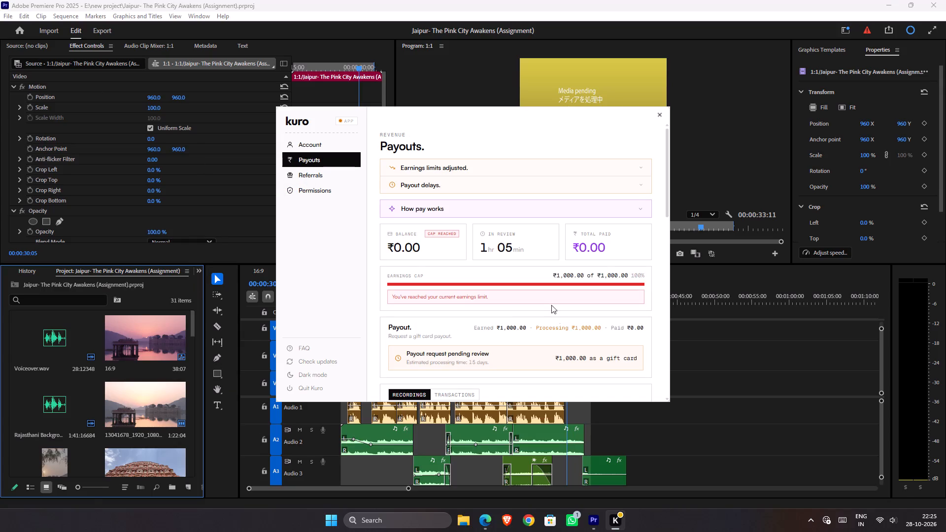
click(463, 363)
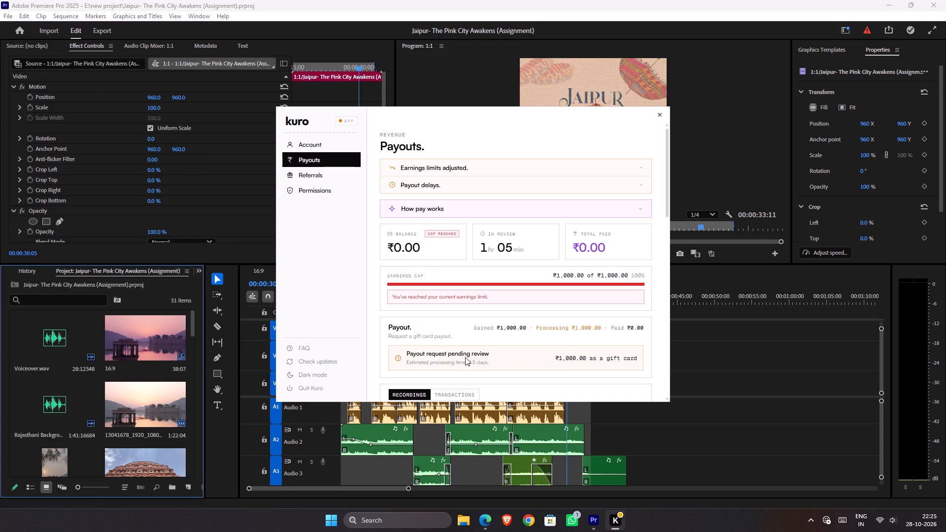
scroll(468, 357, down, 1)
double_click(480, 201)
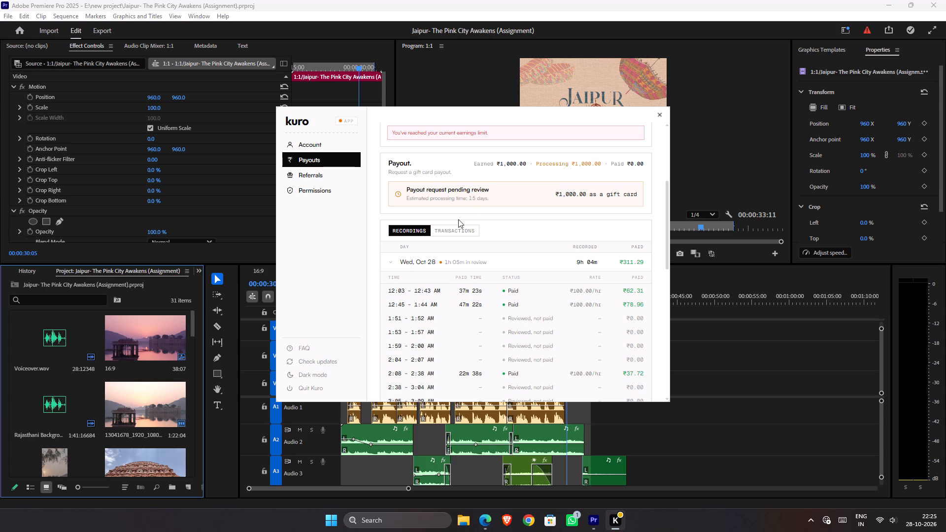
click(453, 231)
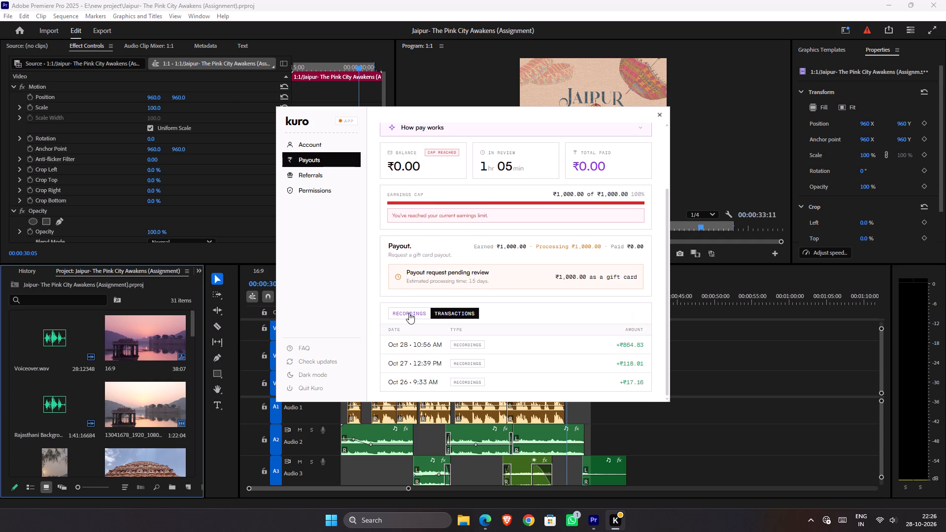
click(409, 312)
scroll(435, 280, down, 1)
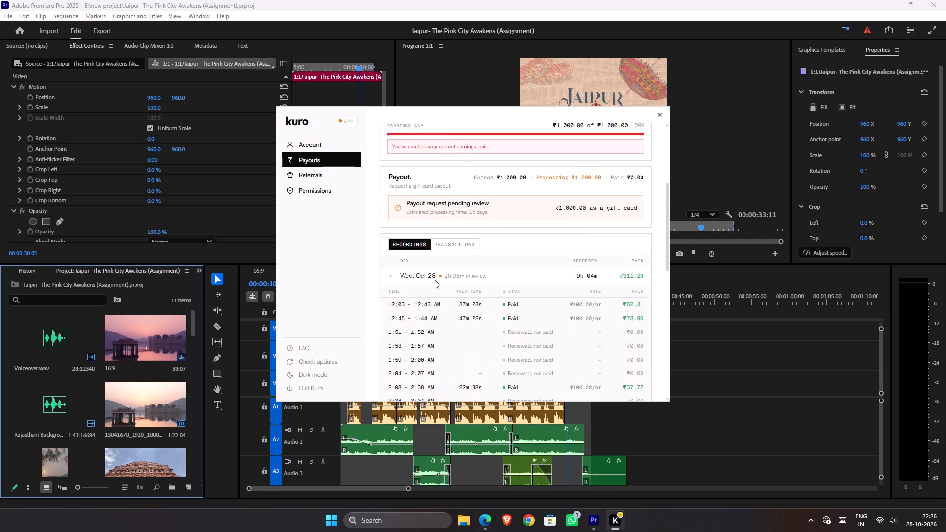
scroll(642, 272, down, 3)
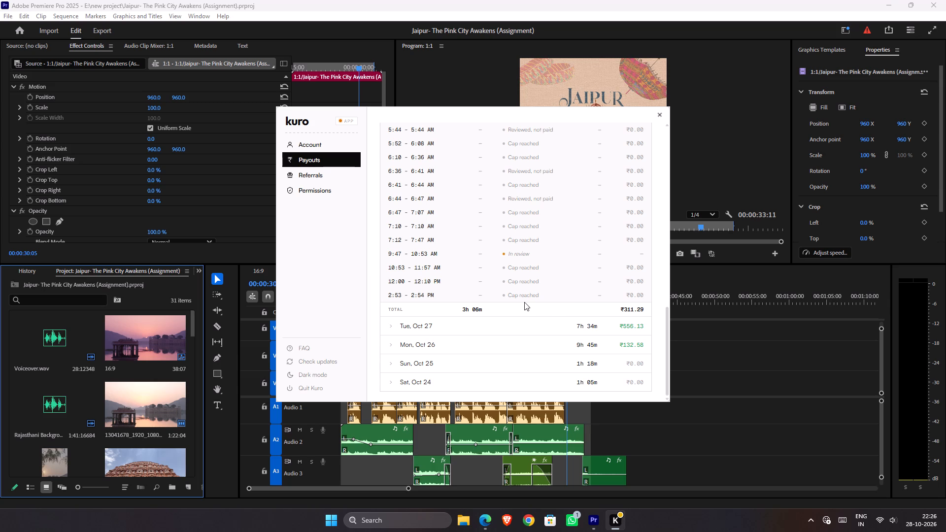
scroll(524, 302, up, 3)
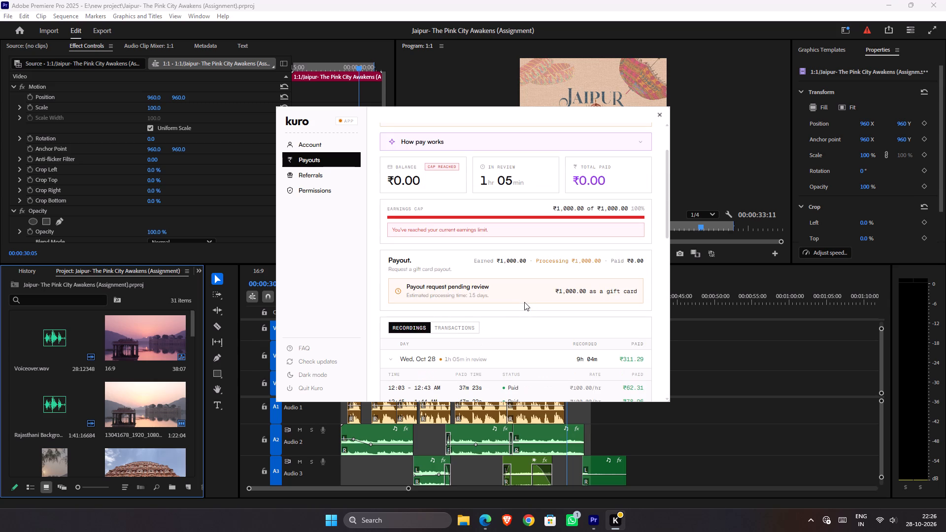
click(395, 361)
scroll(480, 335, down, 1)
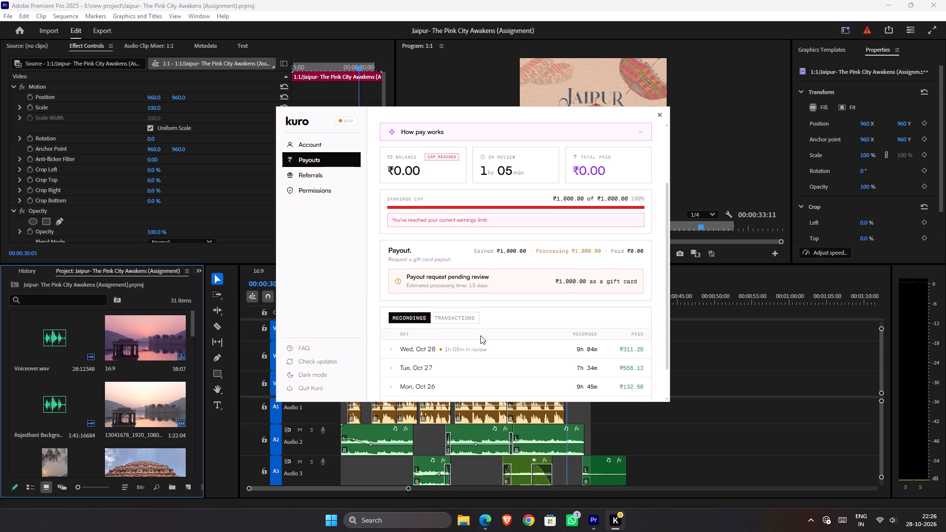
scroll(480, 335, down, 1)
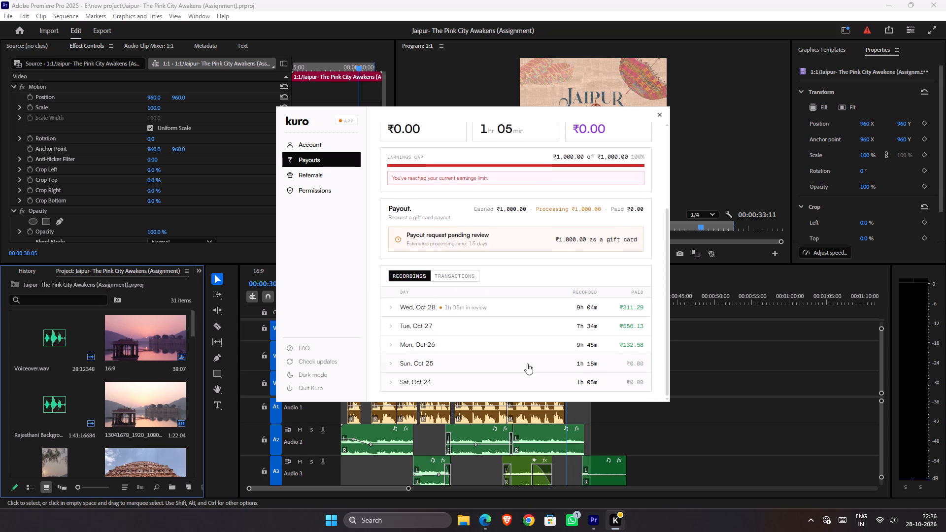
scroll(515, 358, up, 2)
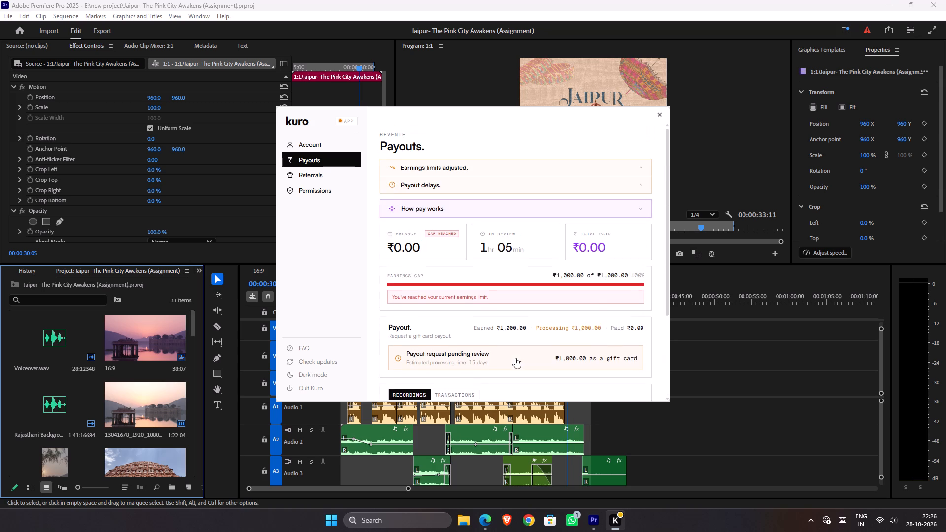
scroll(515, 358, down, 2)
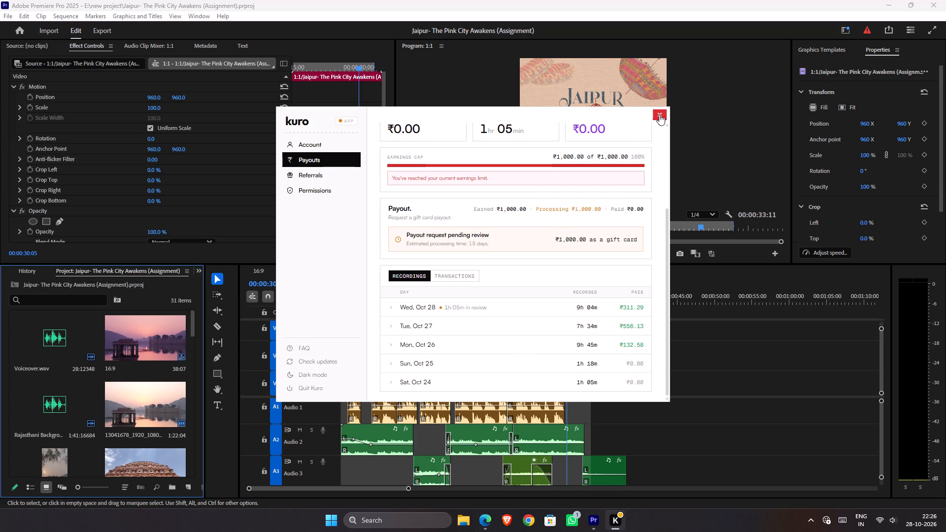
click(659, 114)
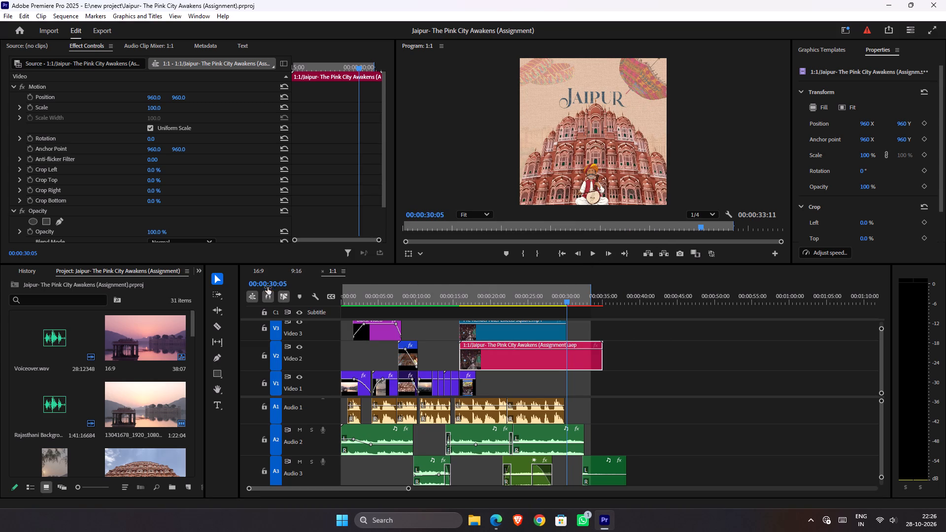
Switch to the 16:9 sequence in Premiere Pro and move the playhead to 00:00:00:00.
click(267, 272)
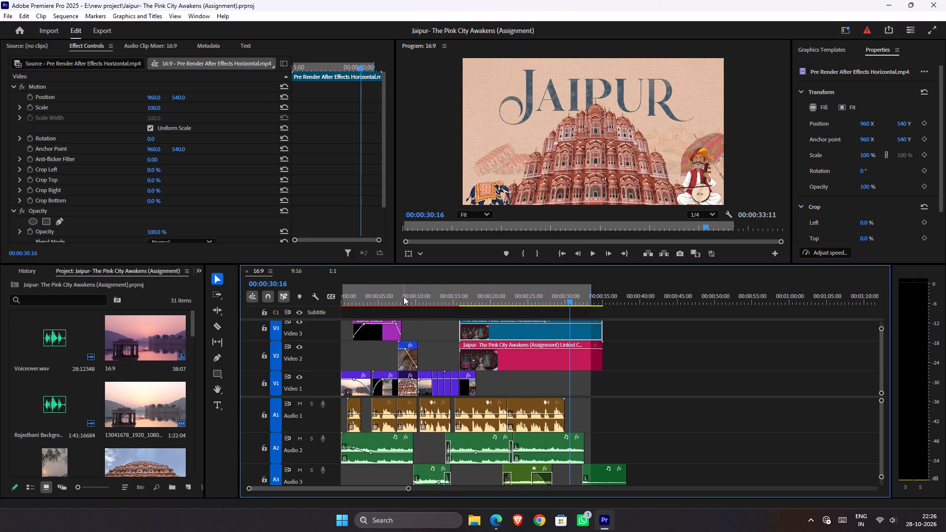
drag(403, 297, 344, 299)
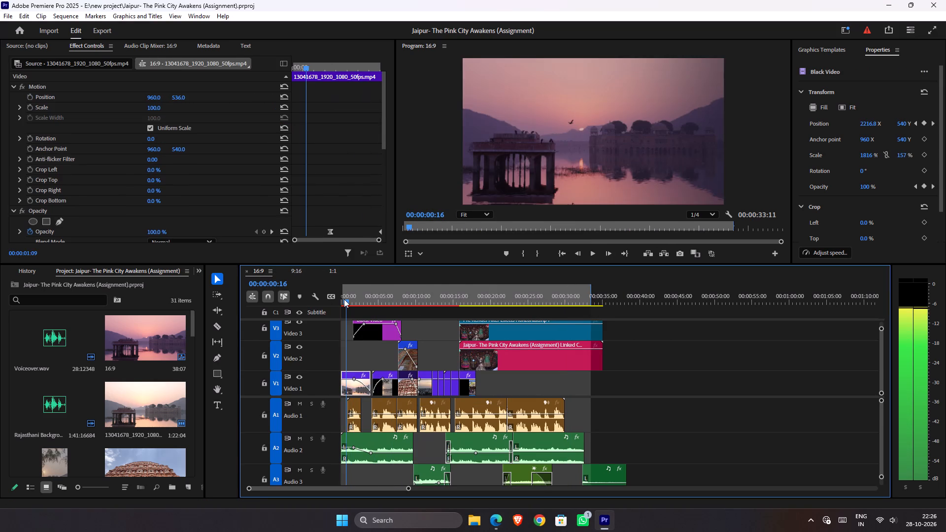
drag(344, 299, 301, 307)
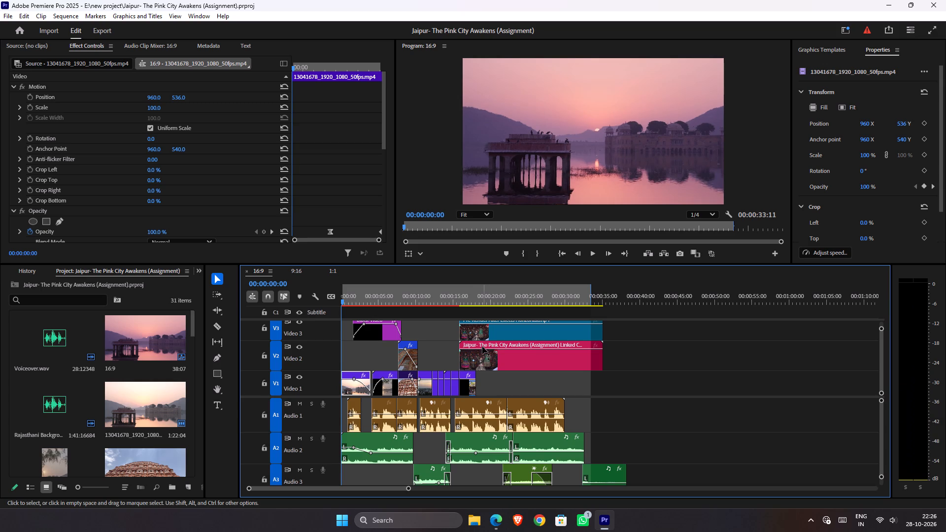
Disable the linked After Effects composition clip on the Video 2 track of the 16:9 sequence.
click(479, 362)
right_click(480, 362)
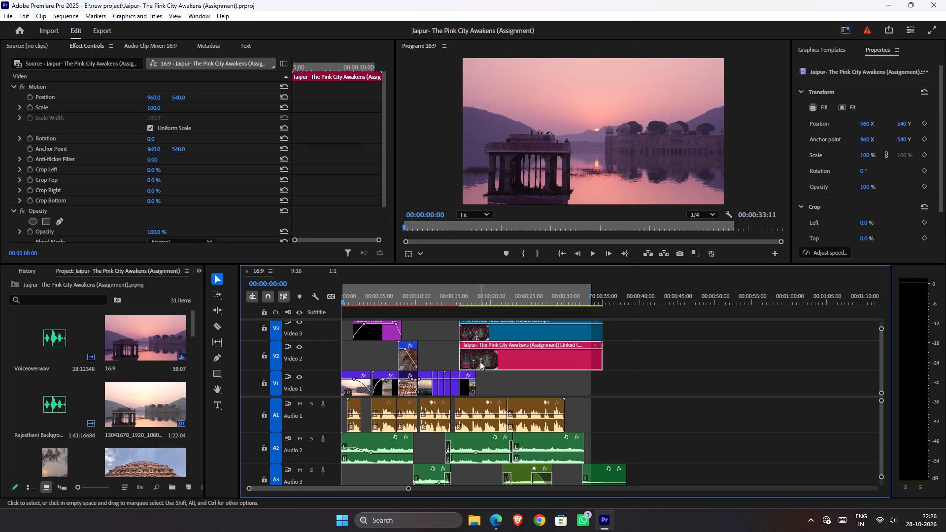
click(539, 197)
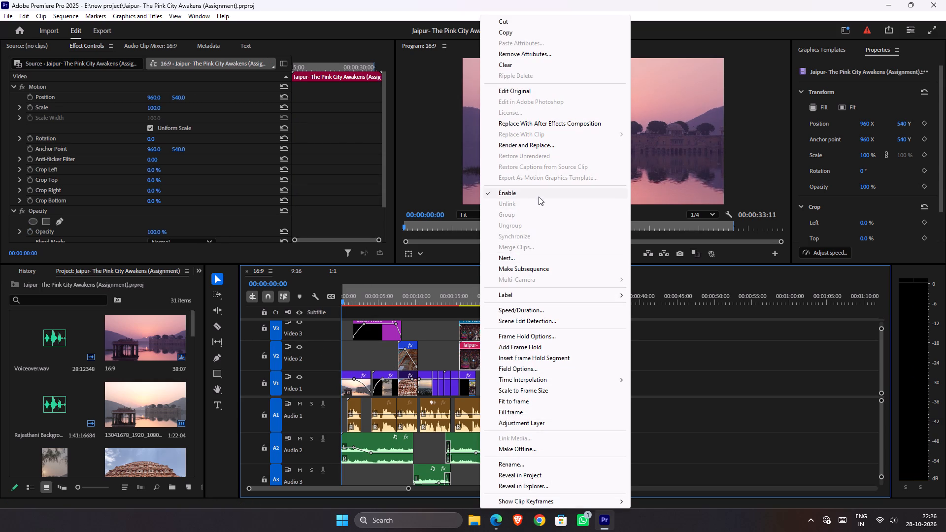
Save the Jaipur project.
key(ctrl+s)
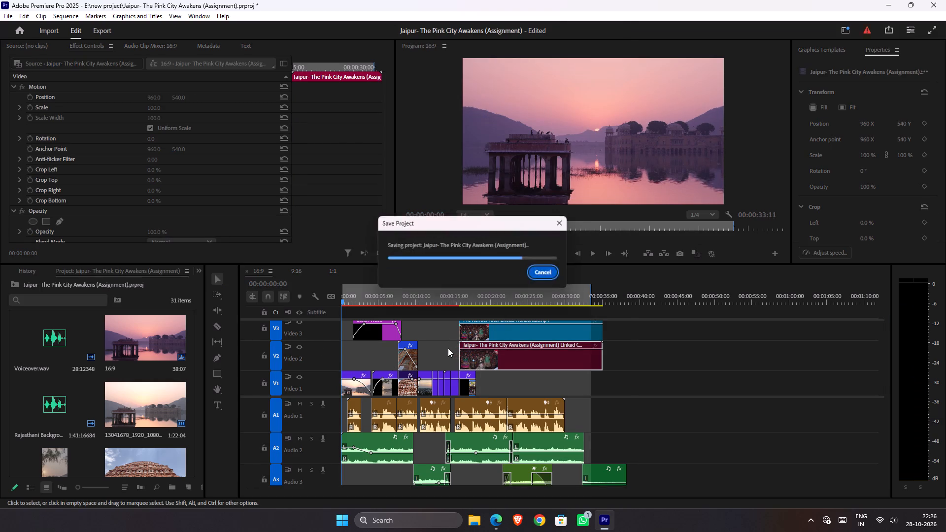
Start rendering the preview files for the 16:9 sequence.
key(Return)
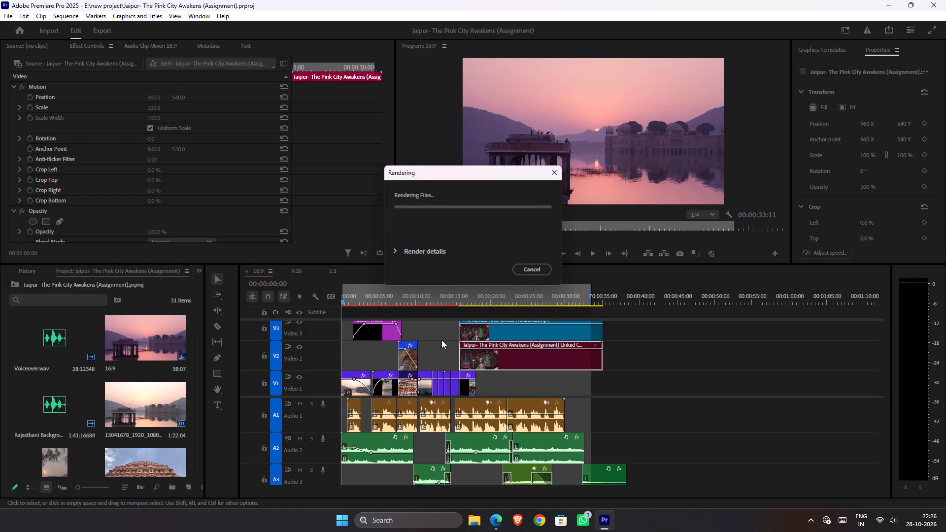
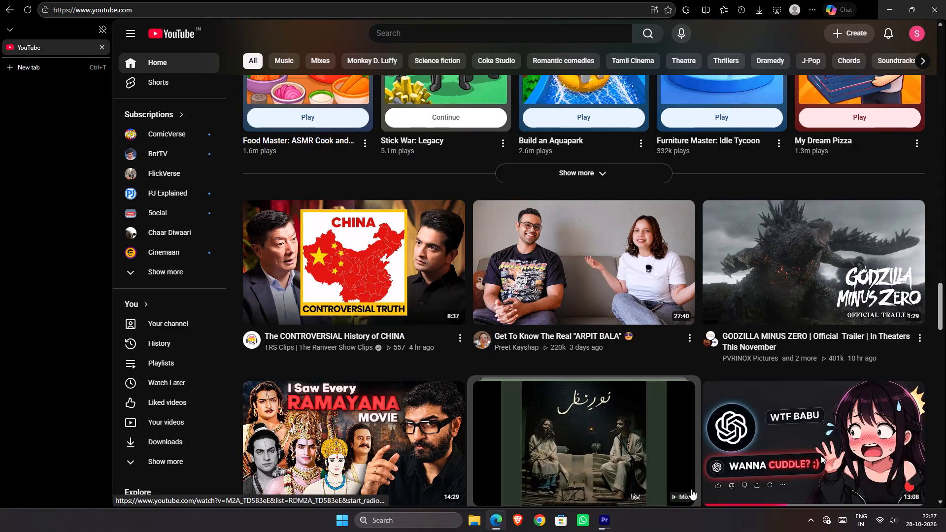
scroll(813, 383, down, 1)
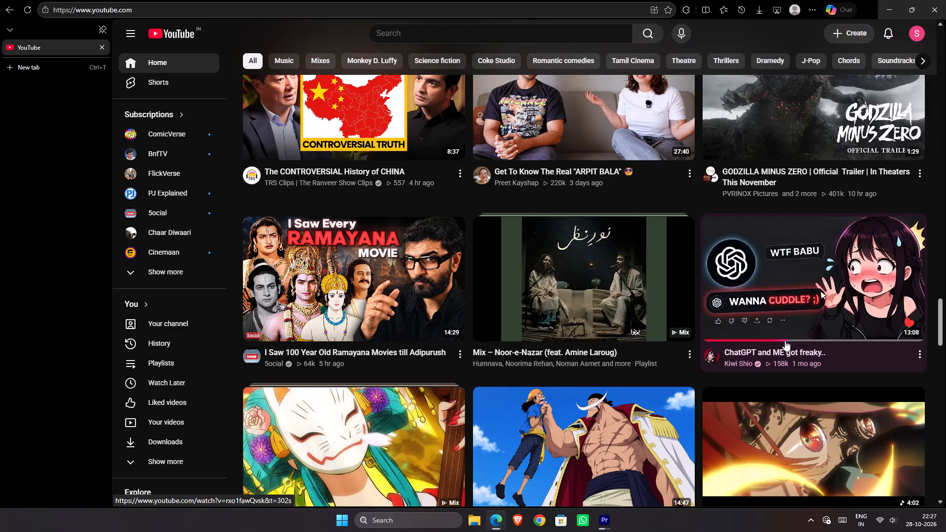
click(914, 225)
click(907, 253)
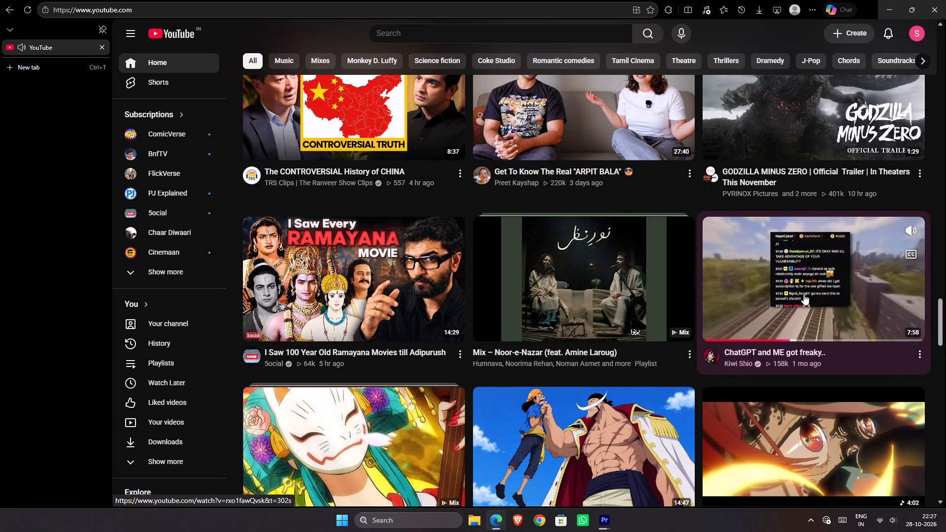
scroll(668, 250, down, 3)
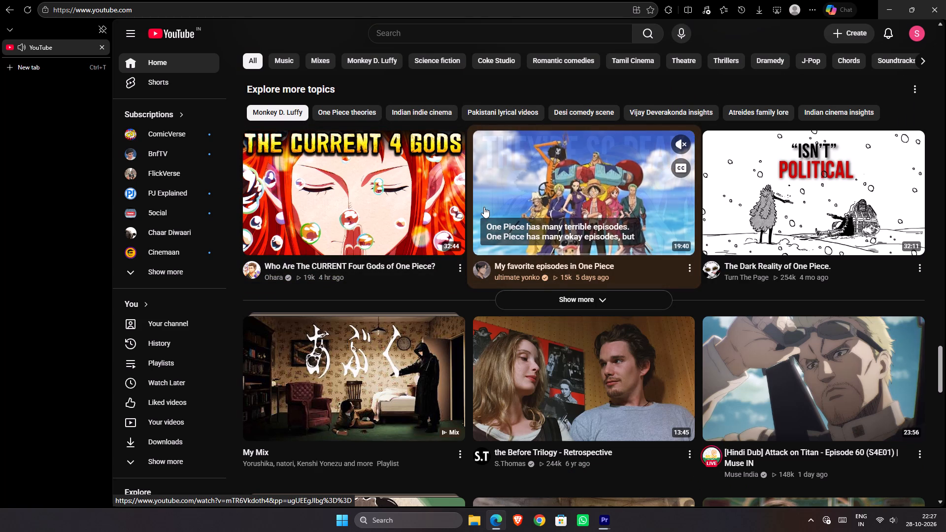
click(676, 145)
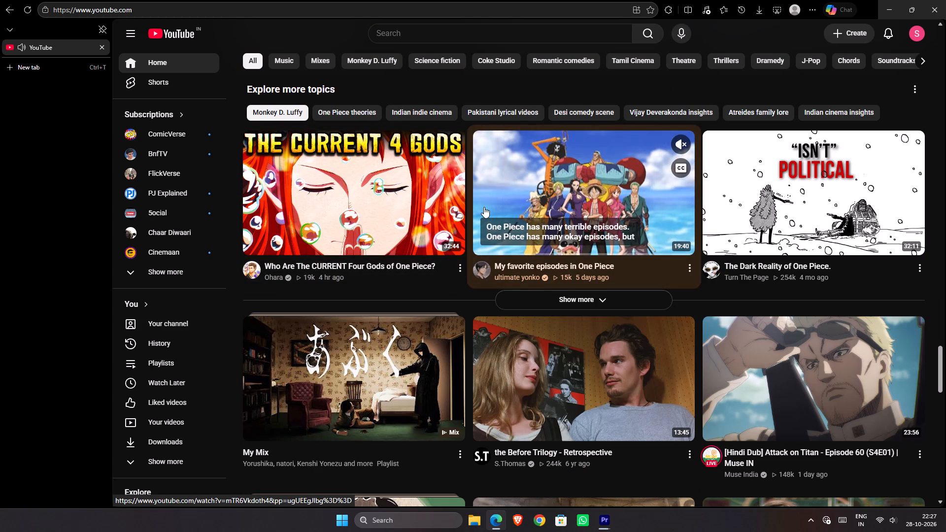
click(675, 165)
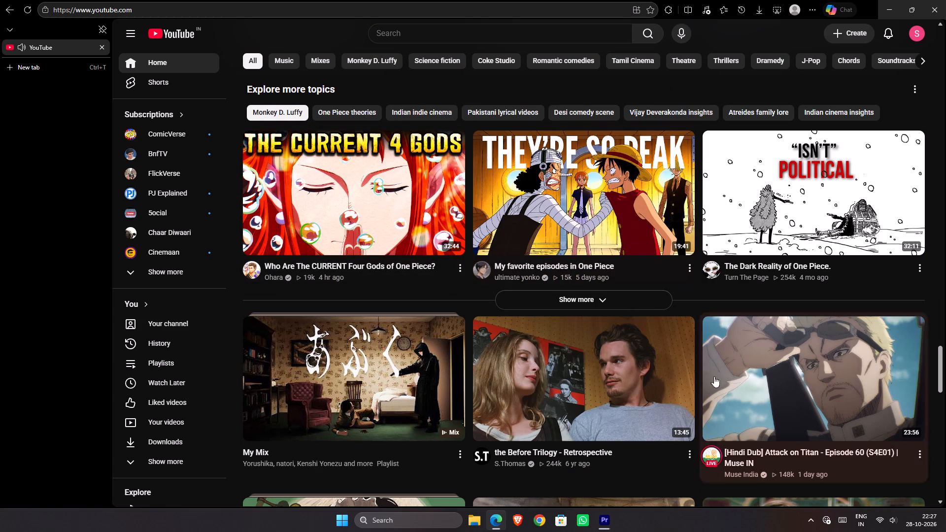
Switch to Premiere Pro and add a new caption at 00:00:01:17 on the C1 Subtitle track of the 16:9 sequence.
click(603, 520)
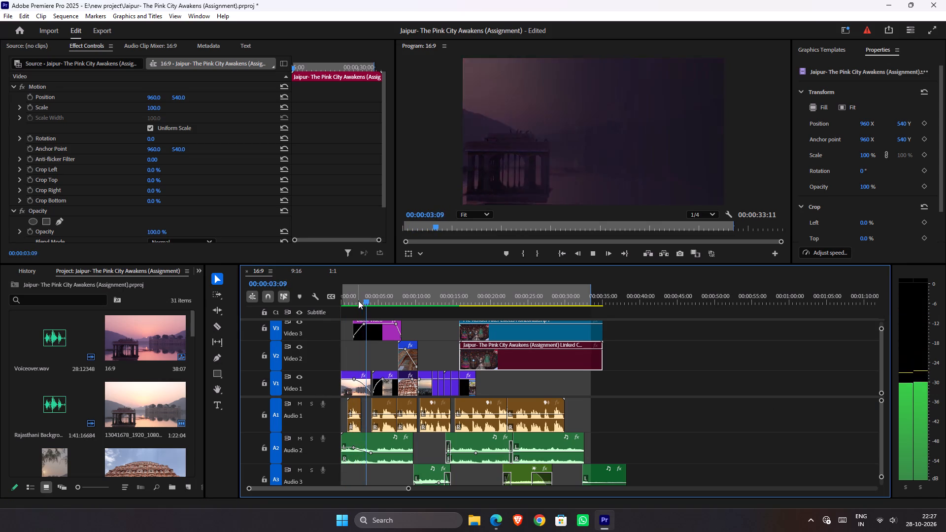
click(358, 300)
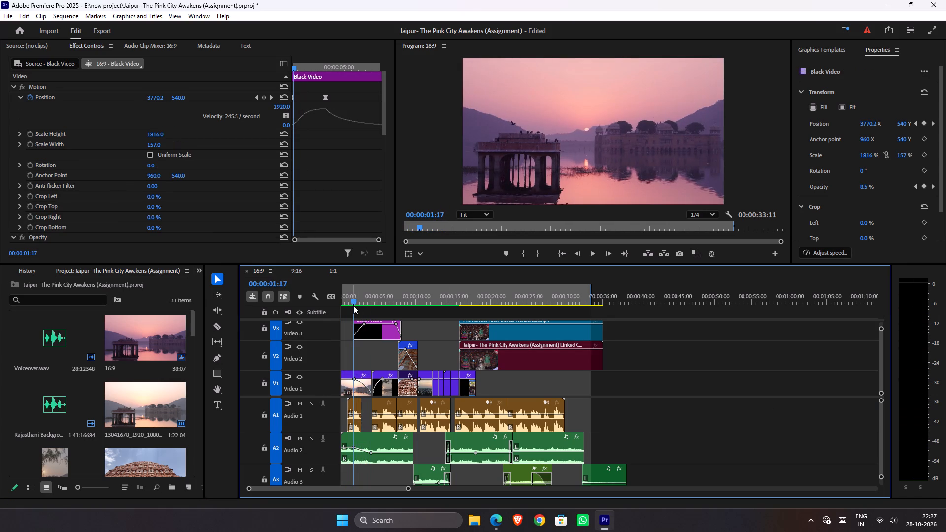
click(365, 311)
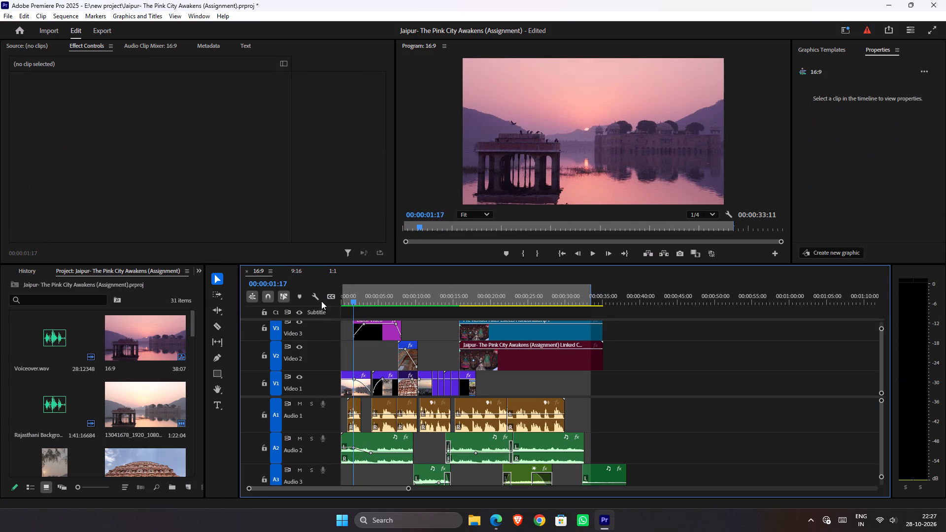
click(328, 310)
right_click(318, 311)
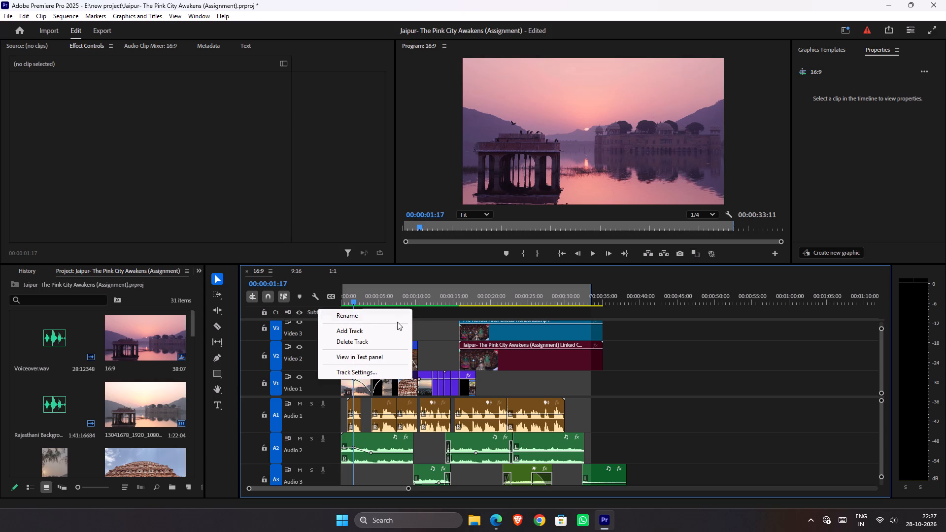
click(422, 313)
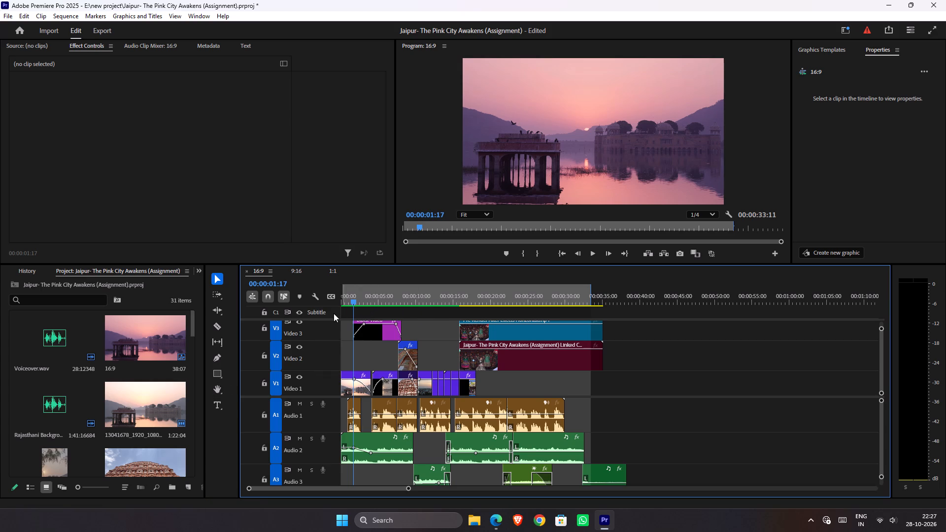
click(334, 313)
click(243, 42)
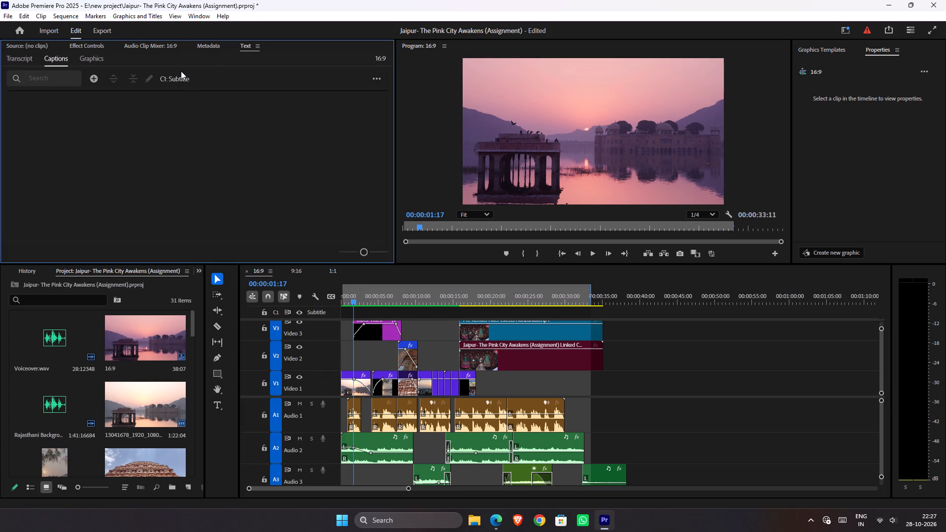
click(179, 82)
drag(170, 82, 150, 81)
click(96, 77)
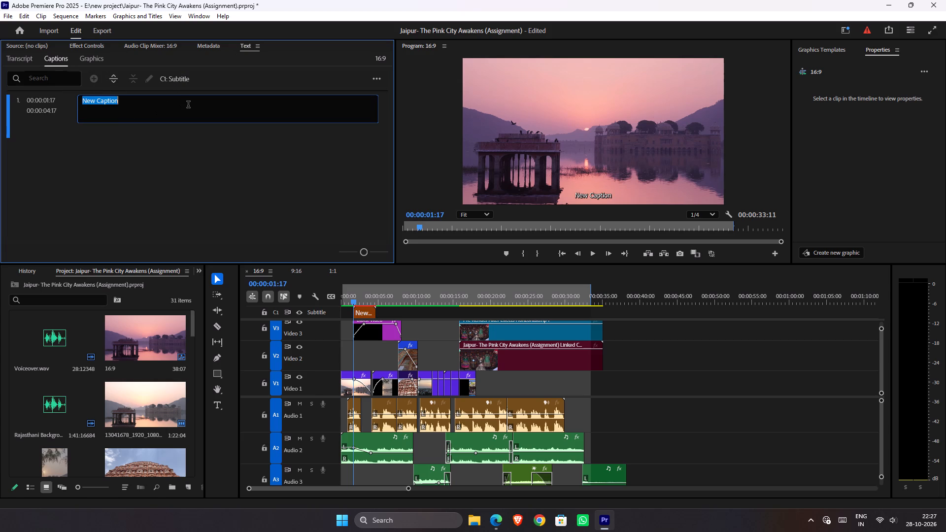
Replace the new caption's placeholder text with "Jaipur does not rush.".
click(373, 82)
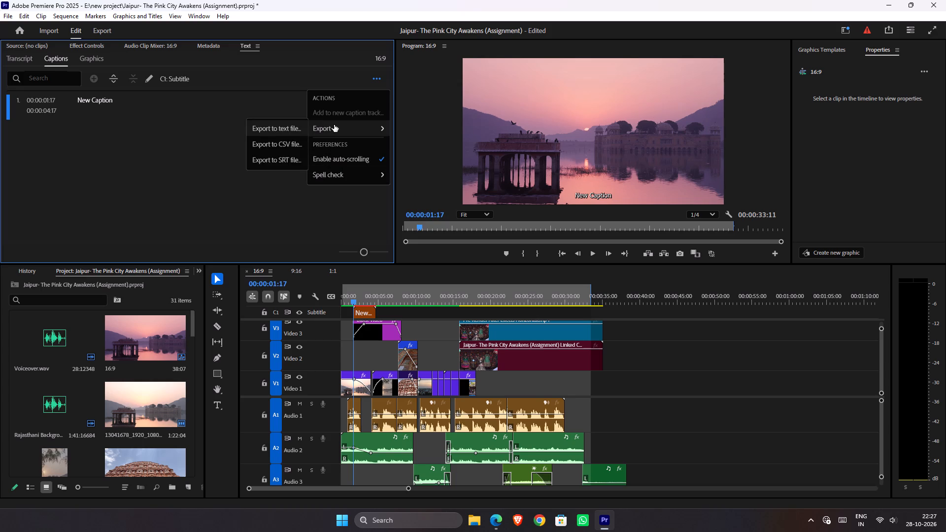
click(142, 107)
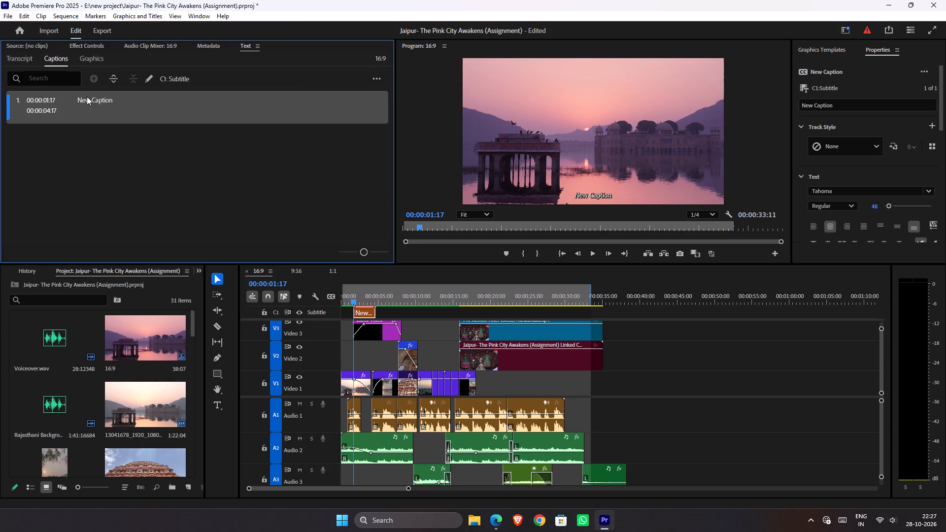
double_click(92, 100)
double_click(117, 101)
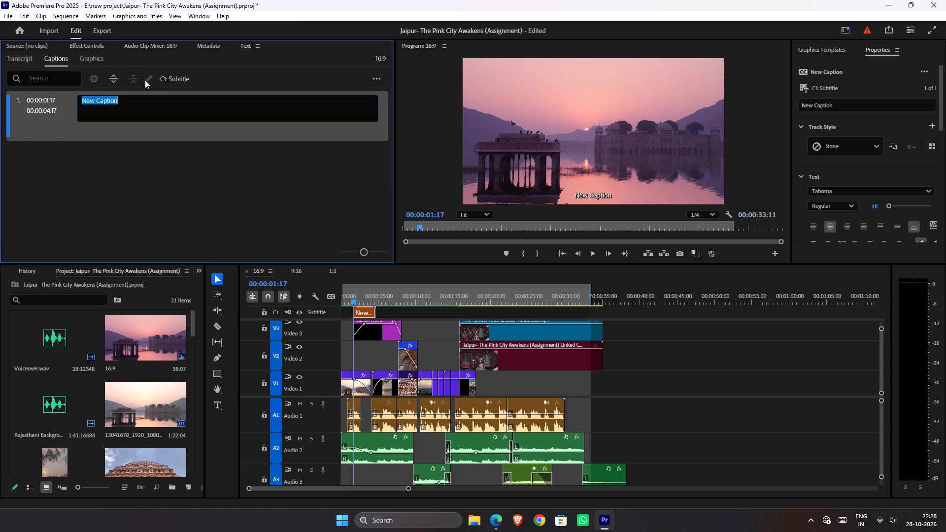
text(Ja)
text(ipu)
text(r d)
text(oes)
key(space)
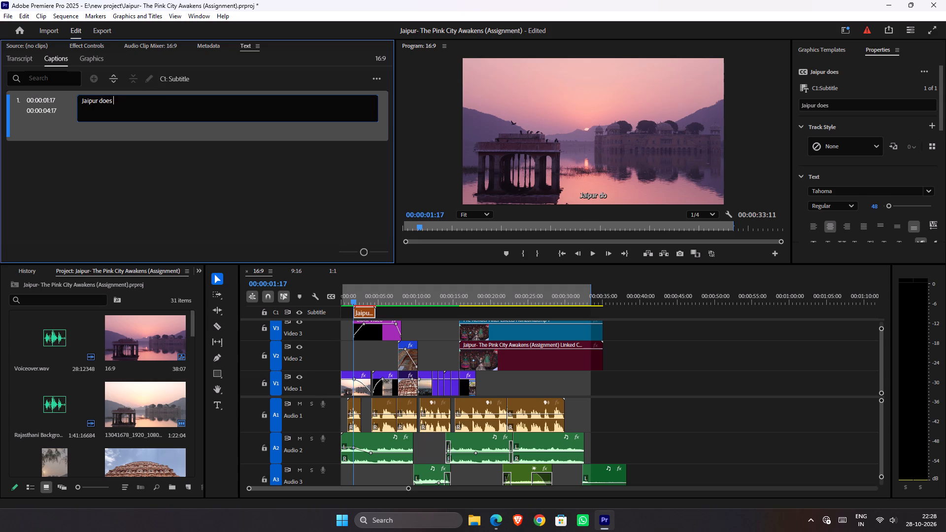
key(n)
key(o)
text(t rush)
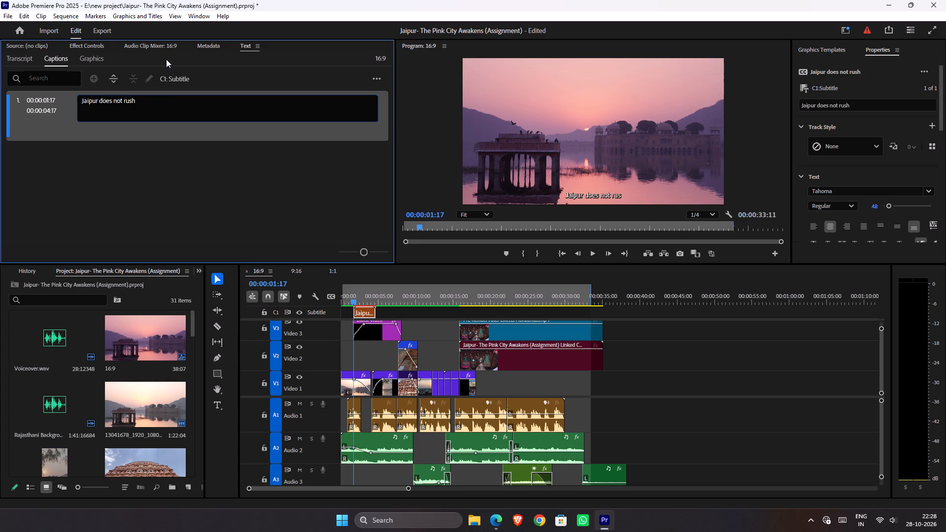
key(period)
key(Return)
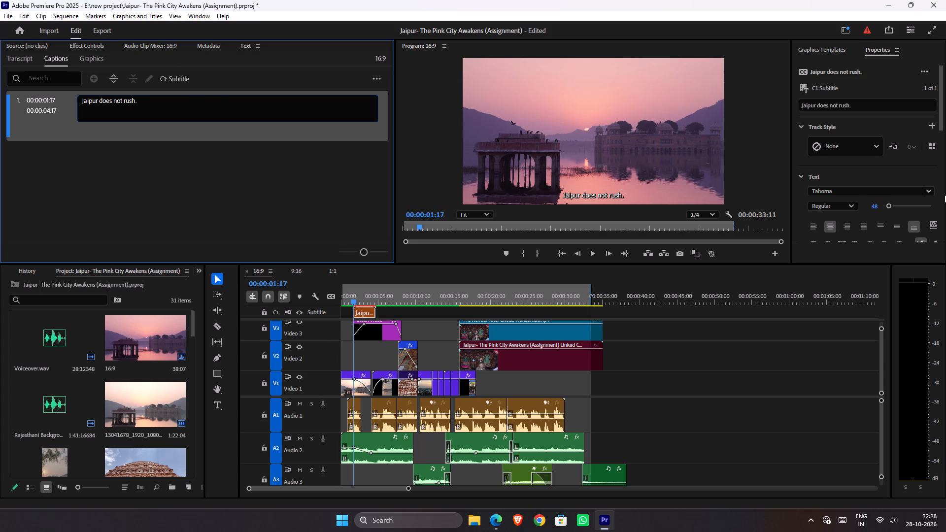
Switch to Microsoft Edge, open ChatGPT in a new tab, and open one further new tab.
click(496, 531)
click(69, 71)
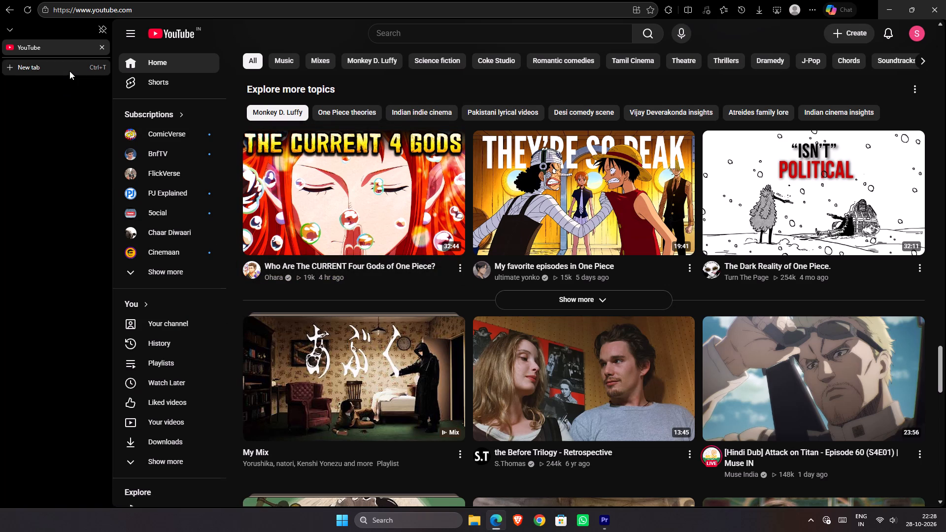
click(806, 479)
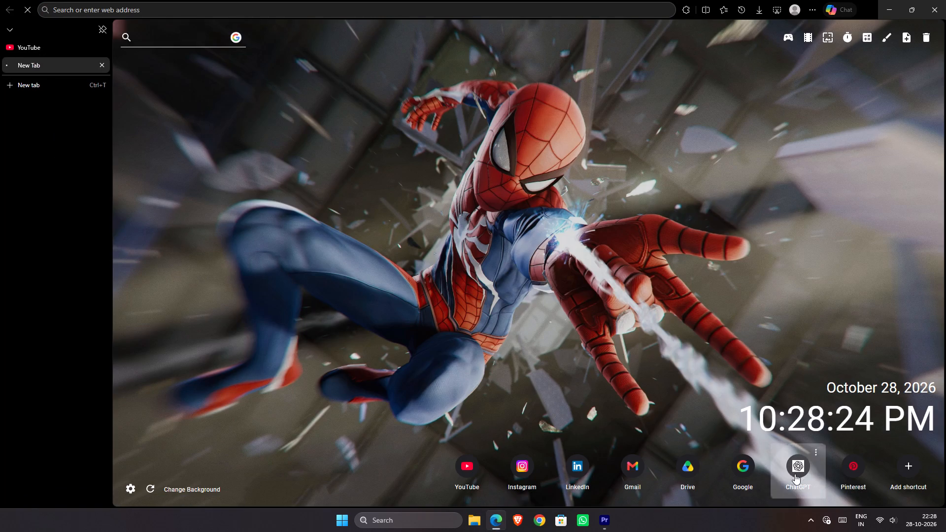
click(42, 84)
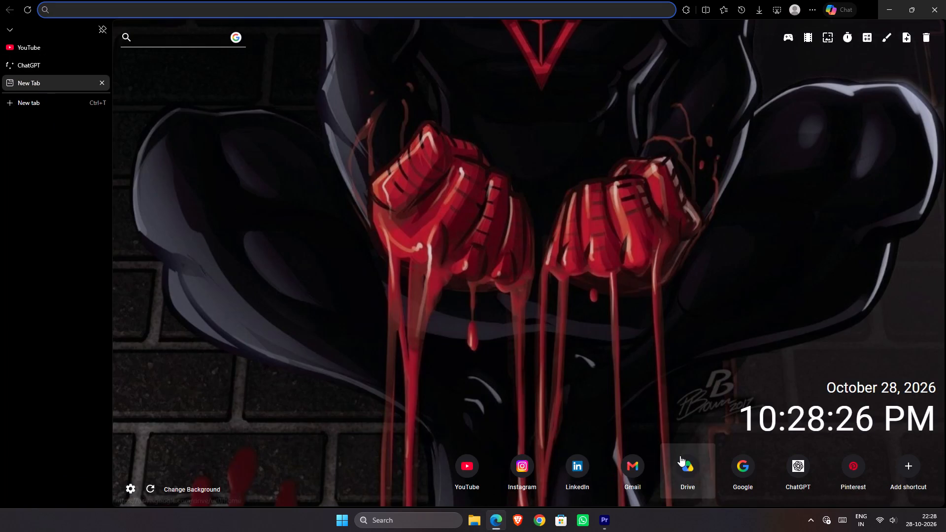
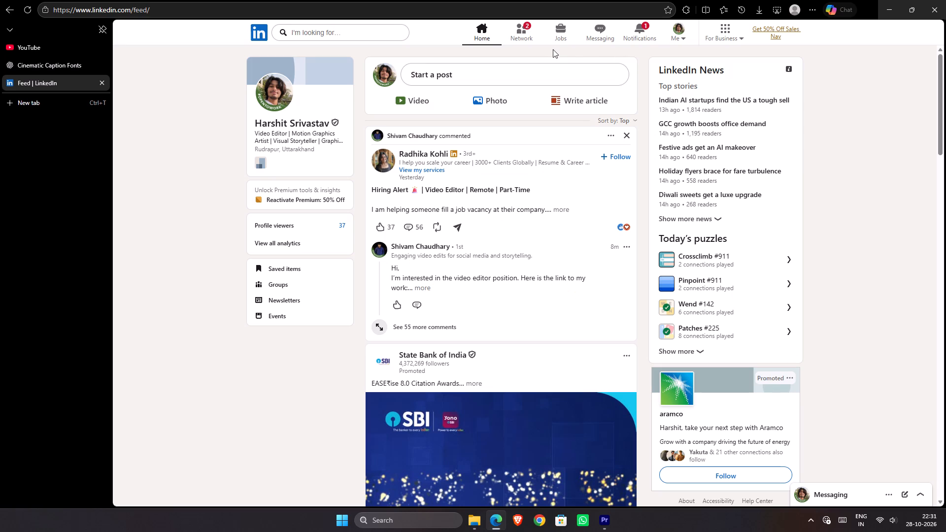
Open the sender's profile from the first pending connection invitation and watch their reposted Photoshop 2026 dual-lighting video with sound.
click(523, 32)
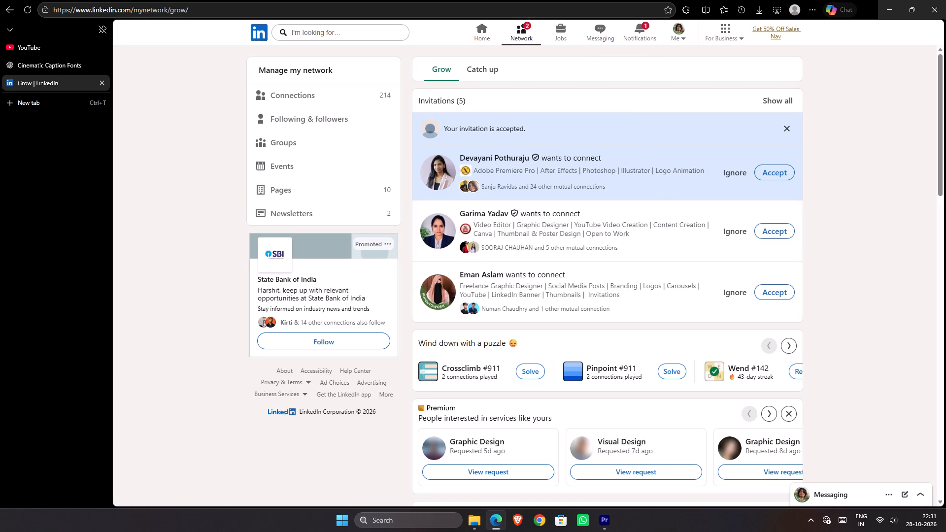
click(518, 154)
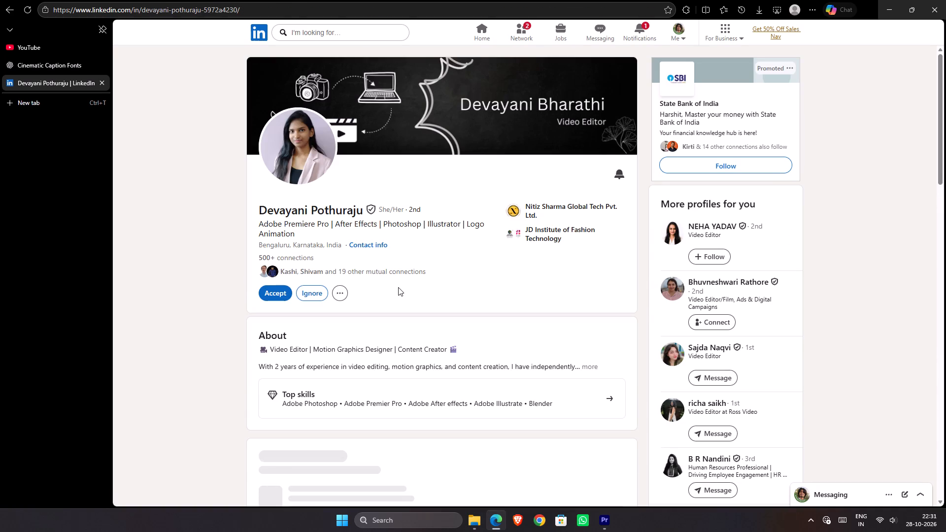
scroll(477, 278, down, 1)
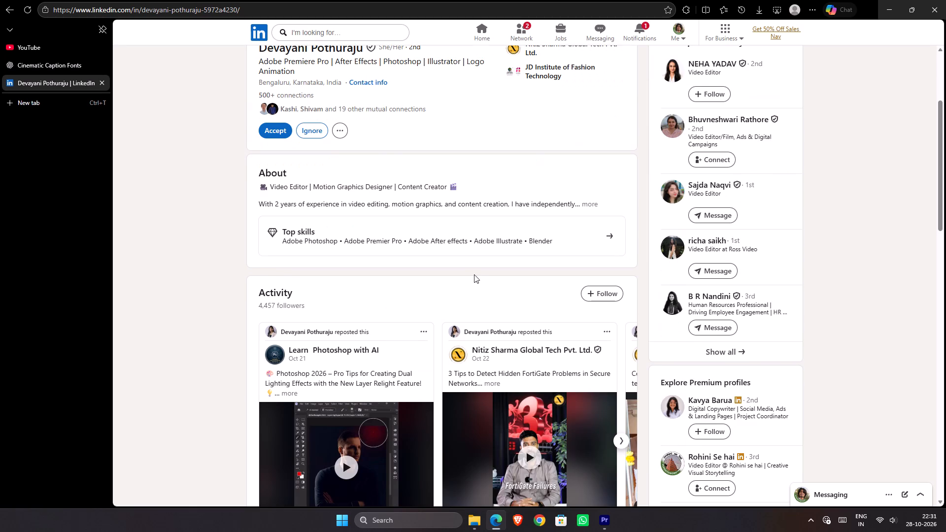
scroll(455, 251, down, 1)
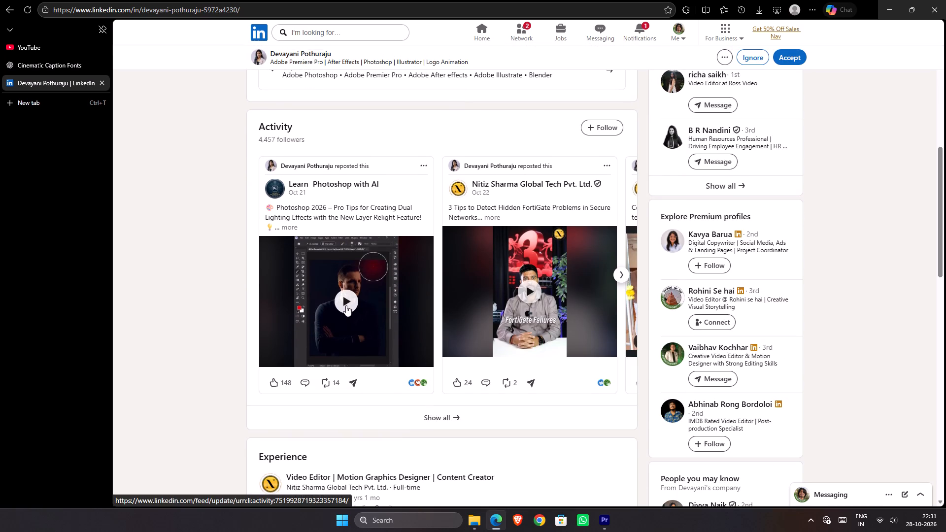
click(346, 305)
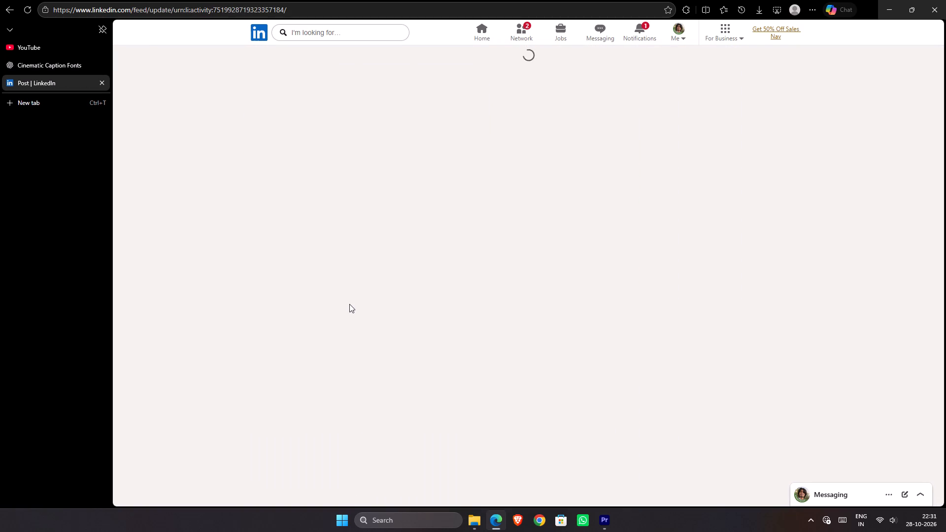
scroll(472, 217, down, 2)
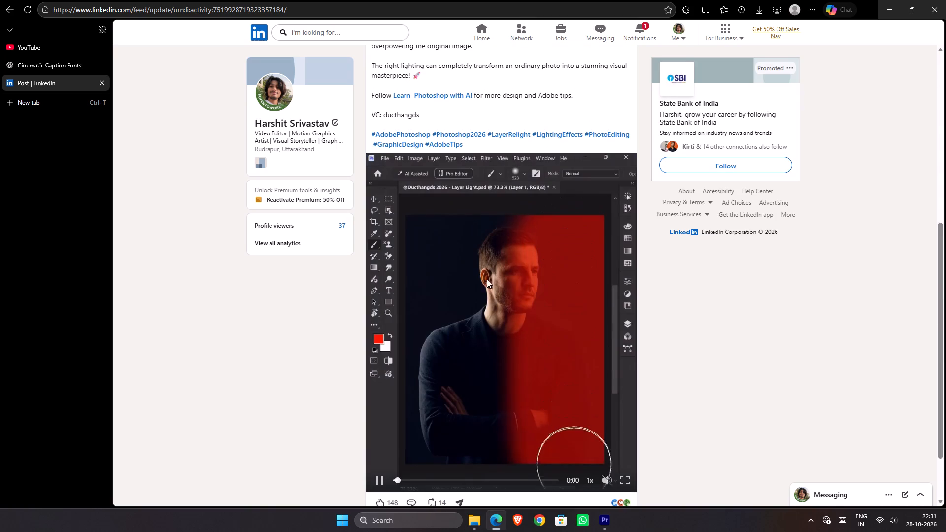
click(599, 479)
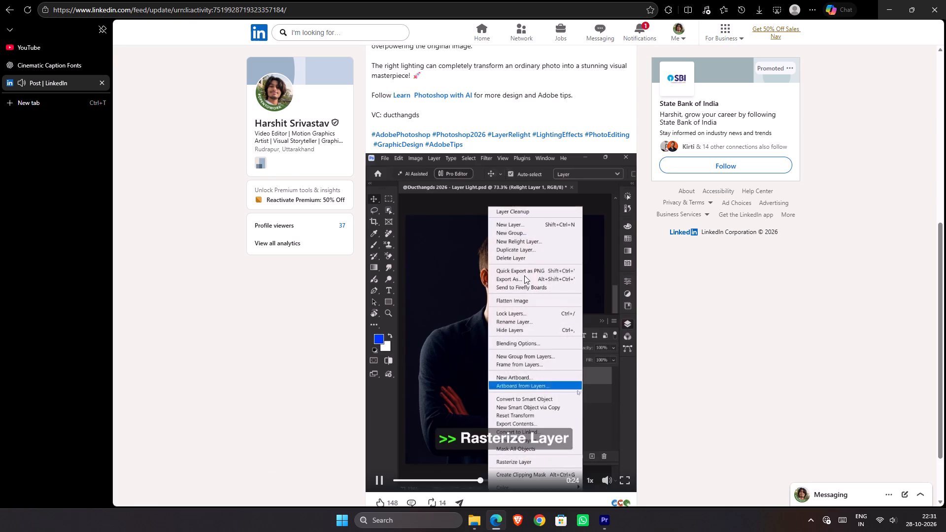
scroll(541, 291, up, 5)
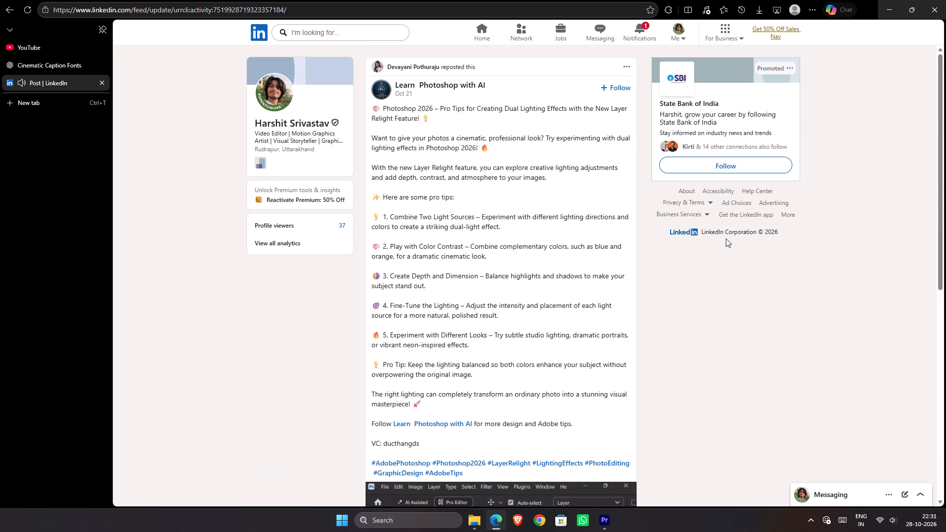
right_drag(711, 264, 647, 264)
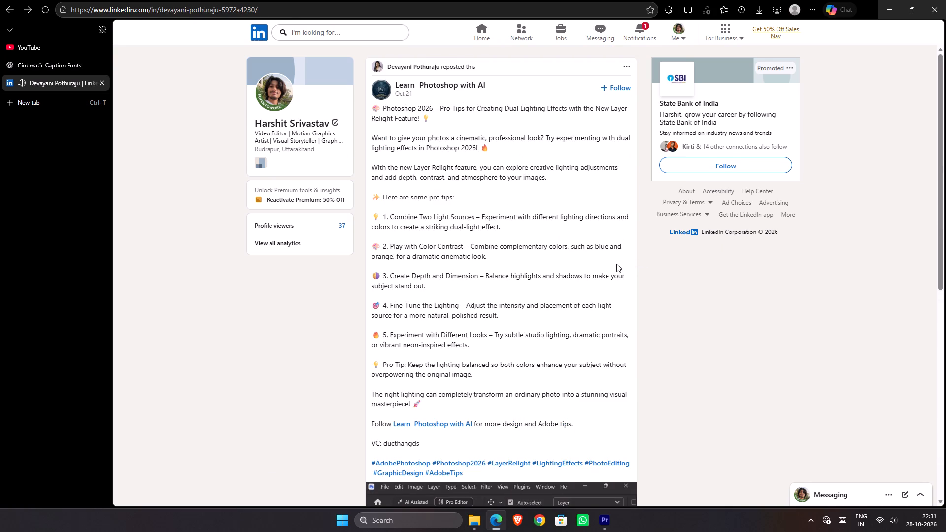
Review the video editor's experience and education on their profile and accept their connection invitation.
scroll(474, 230, down, 3)
scroll(474, 232, up, 1)
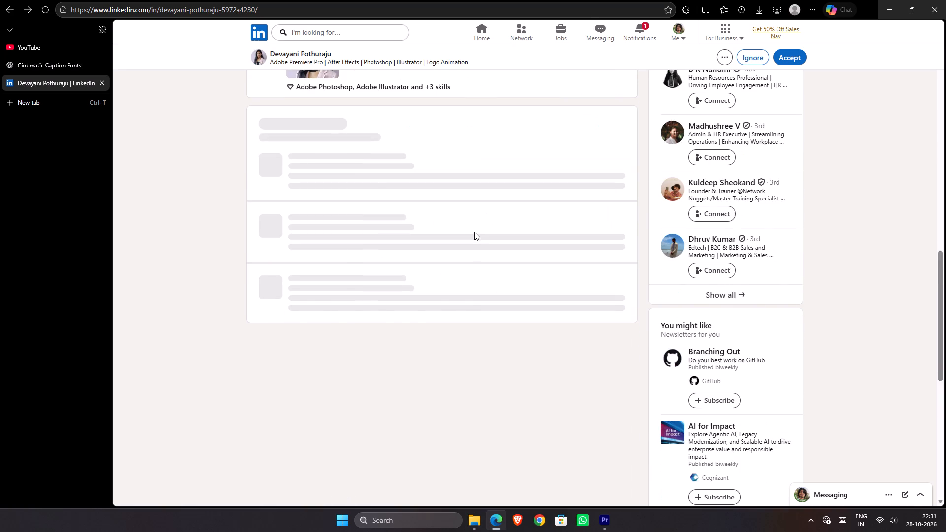
scroll(474, 232, up, 1)
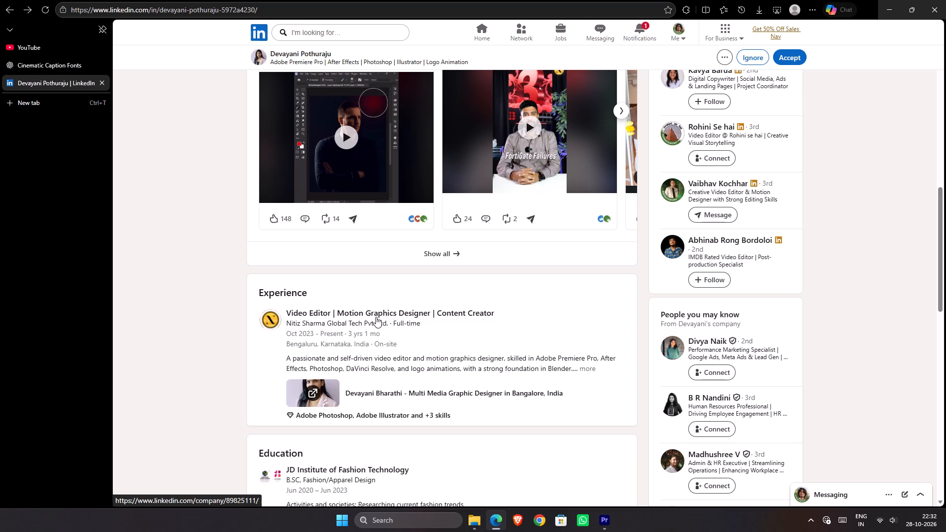
scroll(376, 317, down, 1)
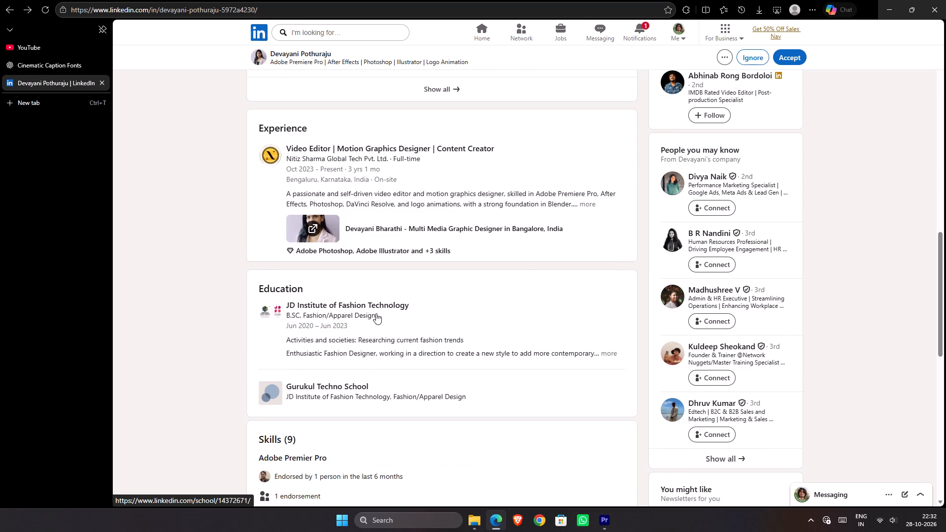
scroll(376, 313, up, 8)
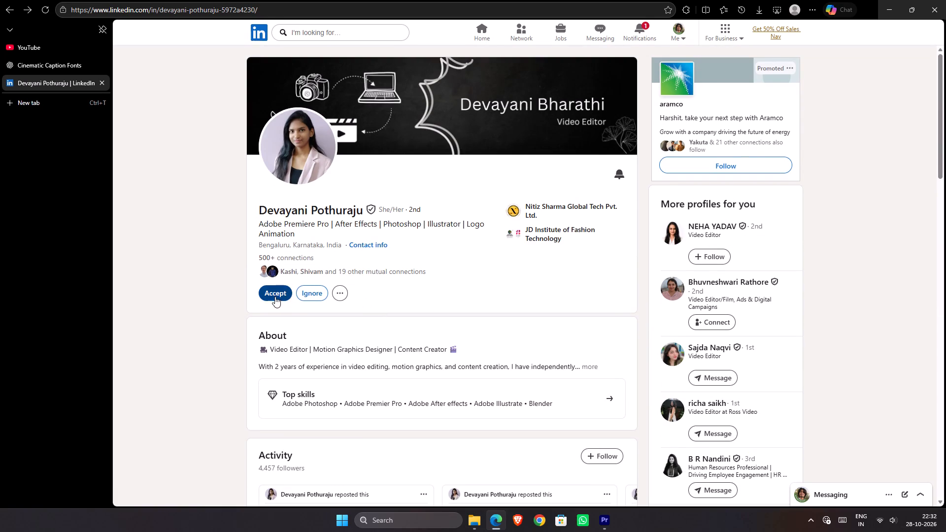
click(279, 301)
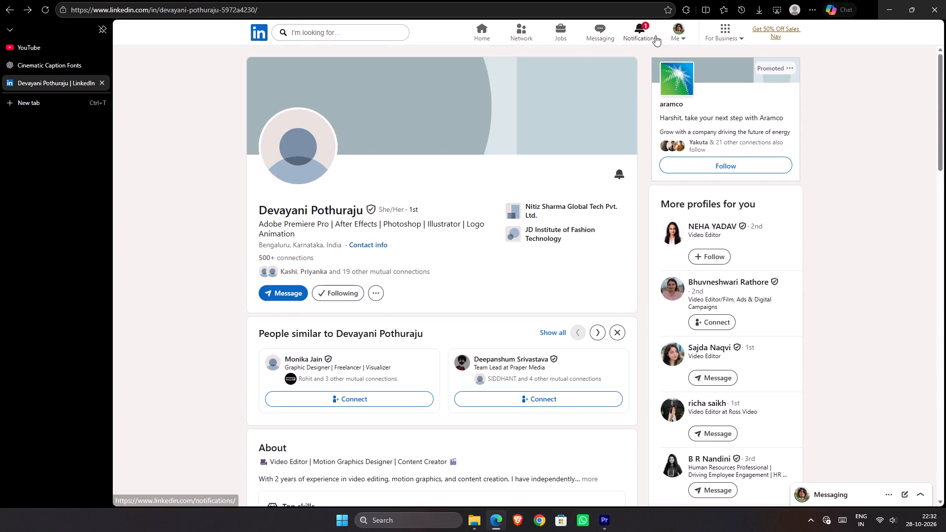
click(648, 35)
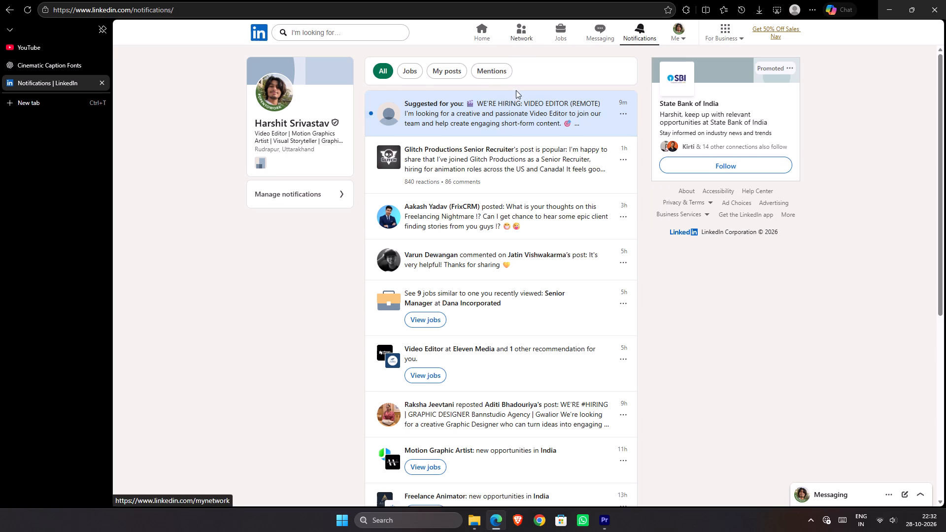
click(497, 128)
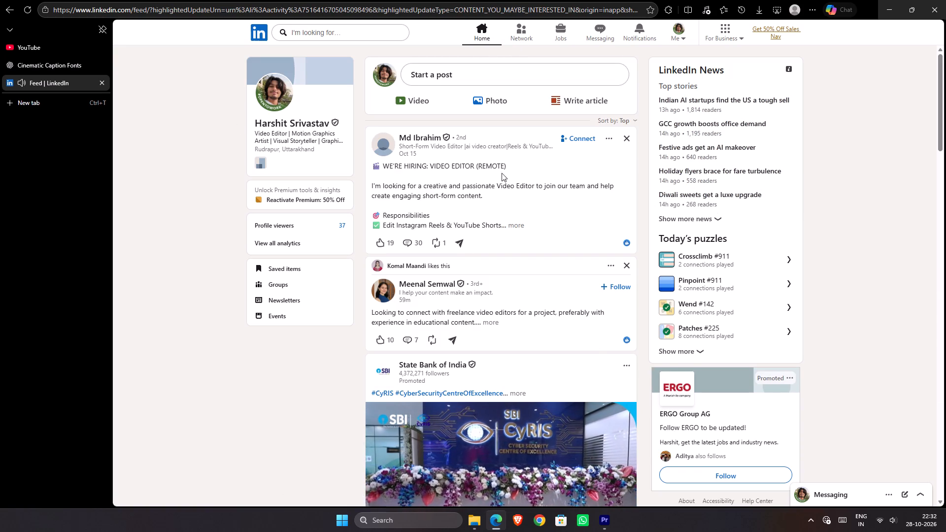
click(503, 220)
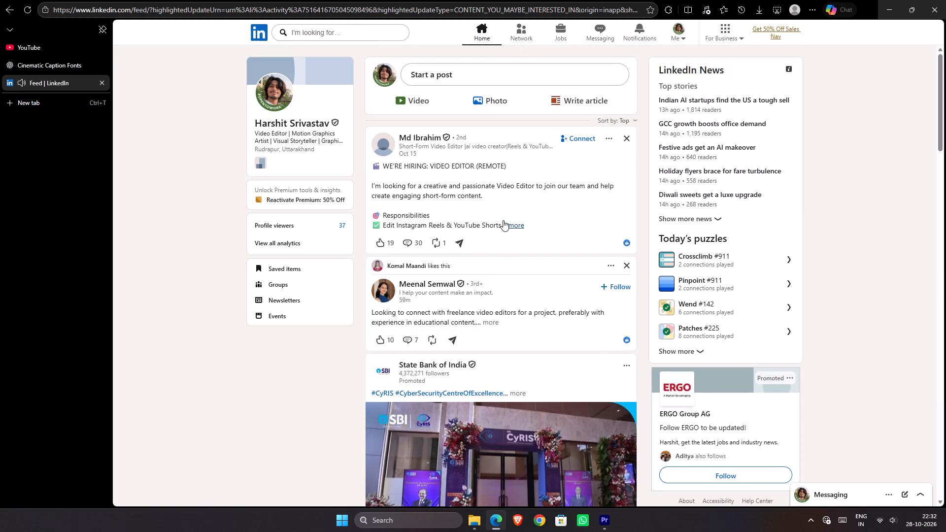
scroll(503, 220, down, 1)
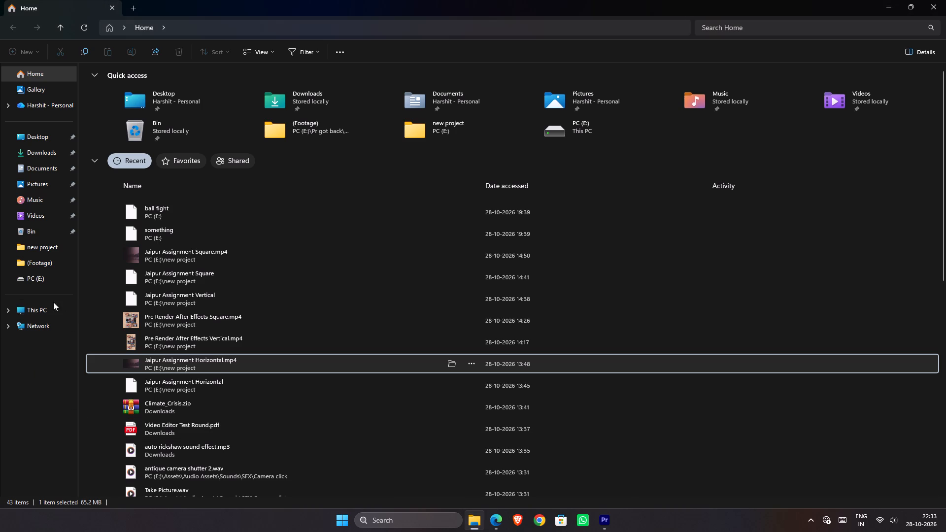
click(129, 9)
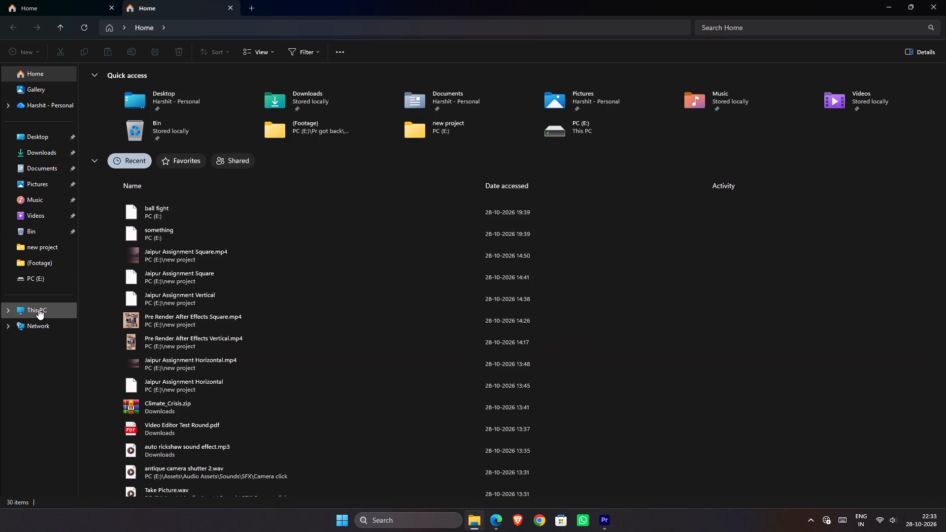
click(38, 309)
click(389, 89)
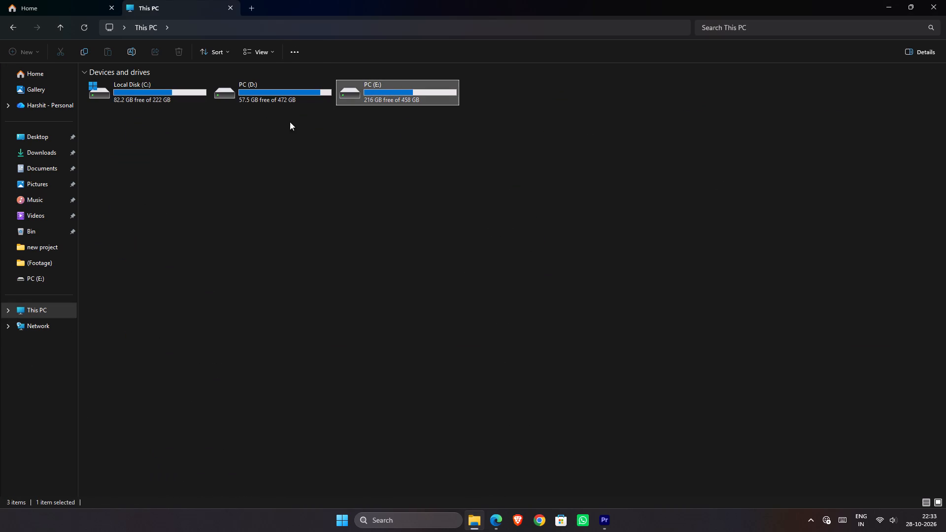
click(39, 151)
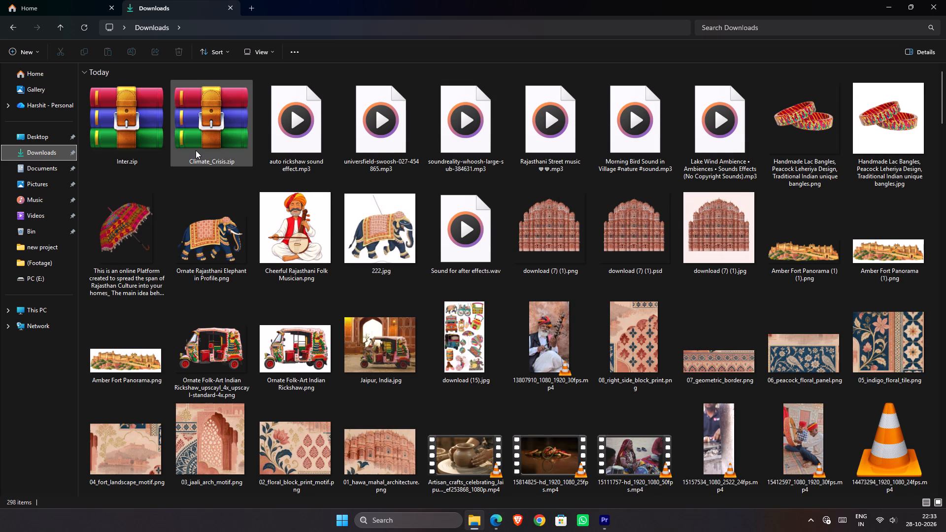
click(121, 133)
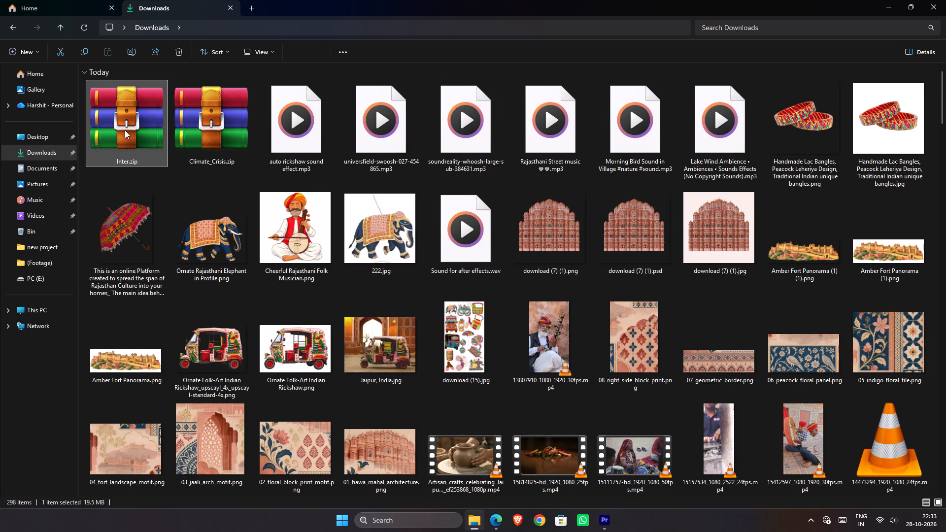
double_click(125, 130)
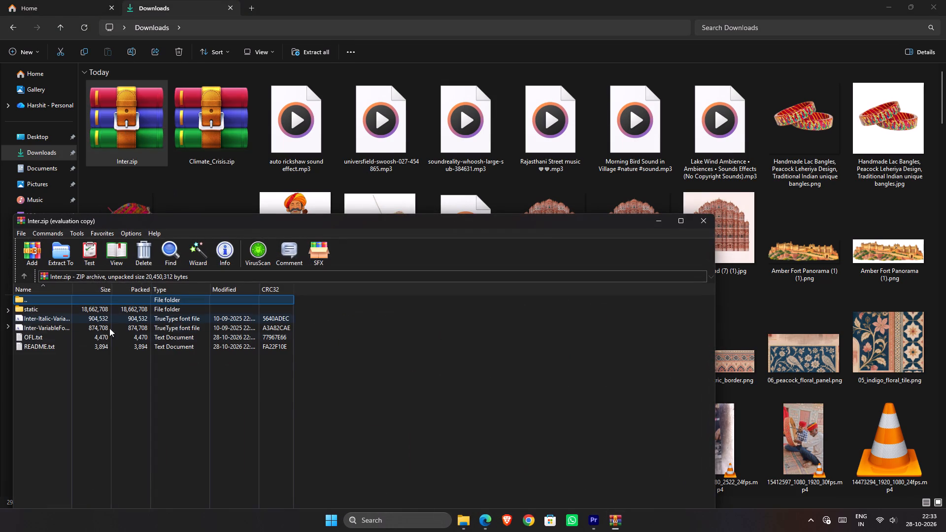
Install the upright Inter variable font from the Inter.zip archive, preview its weights, and close the font preview.
drag(307, 318, 243, 327)
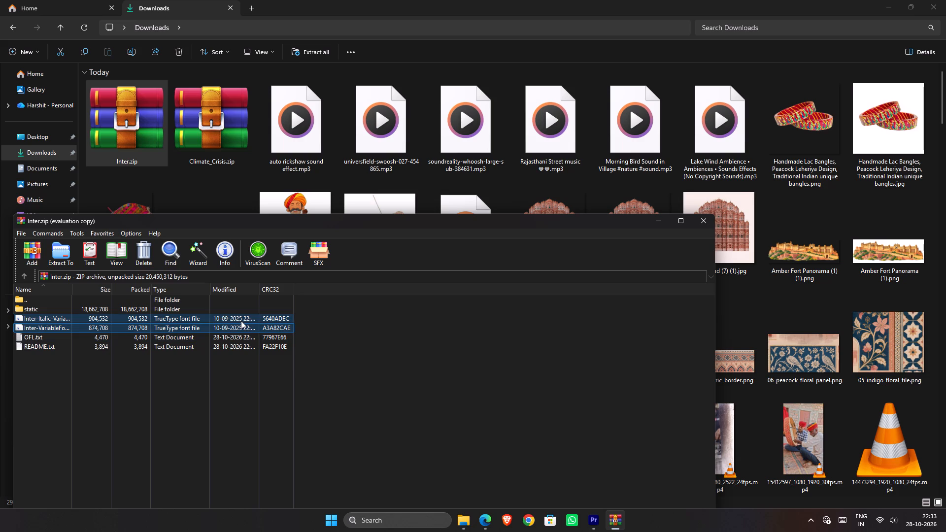
right_click(241, 321)
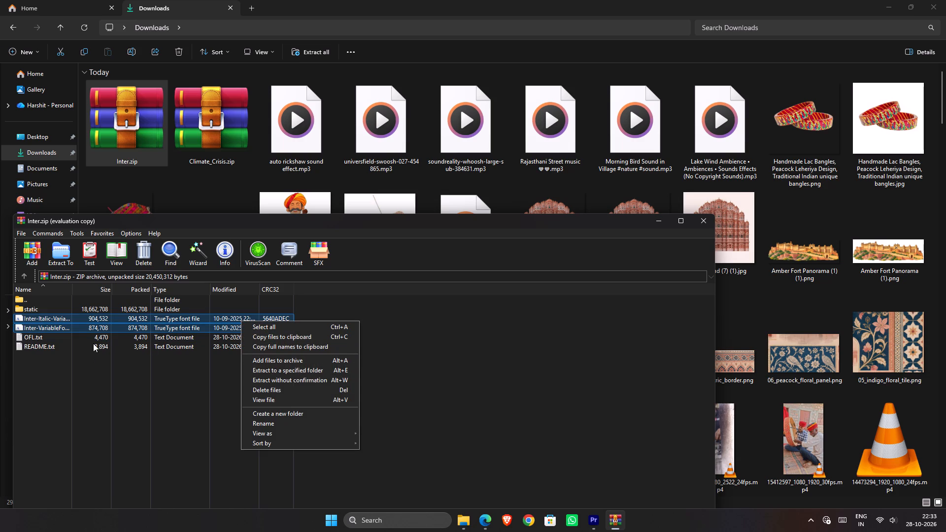
double_click(98, 328)
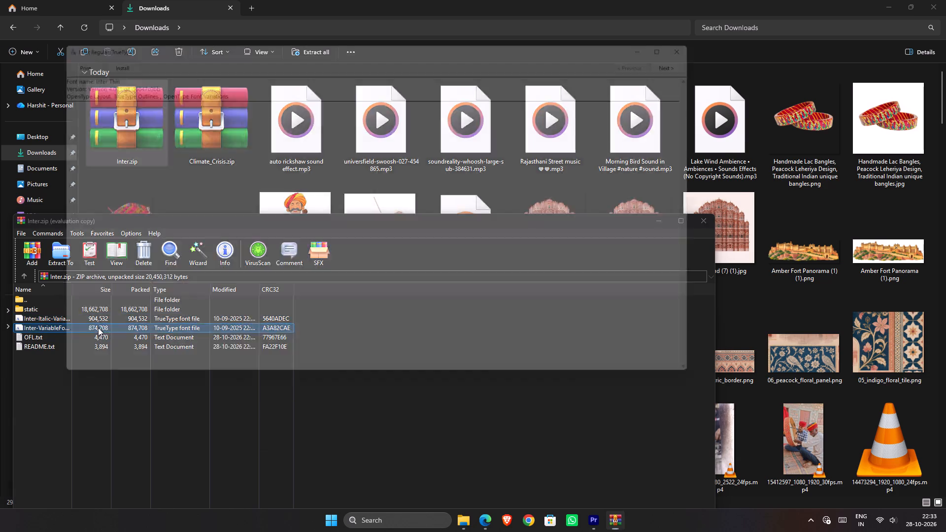
click(98, 52)
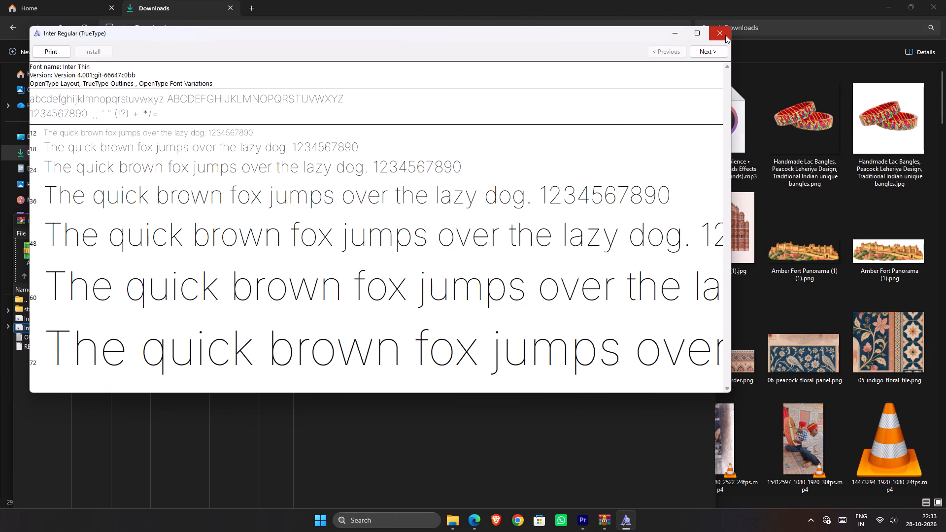
click(713, 55)
click(714, 49)
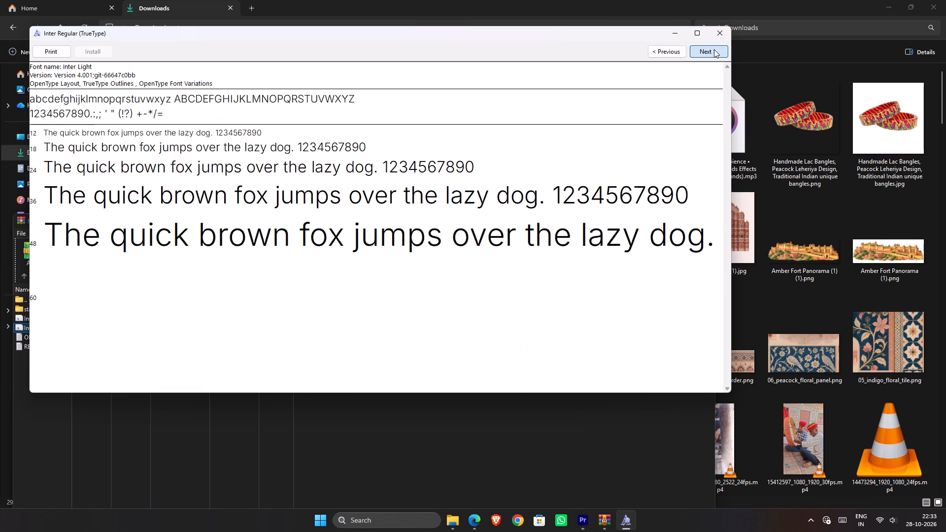
click(674, 52)
double_click(674, 52)
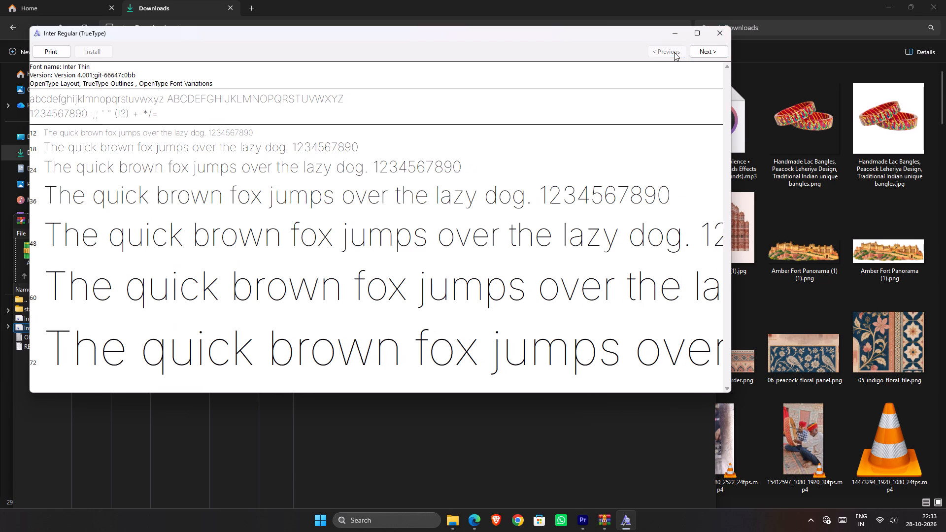
click(698, 46)
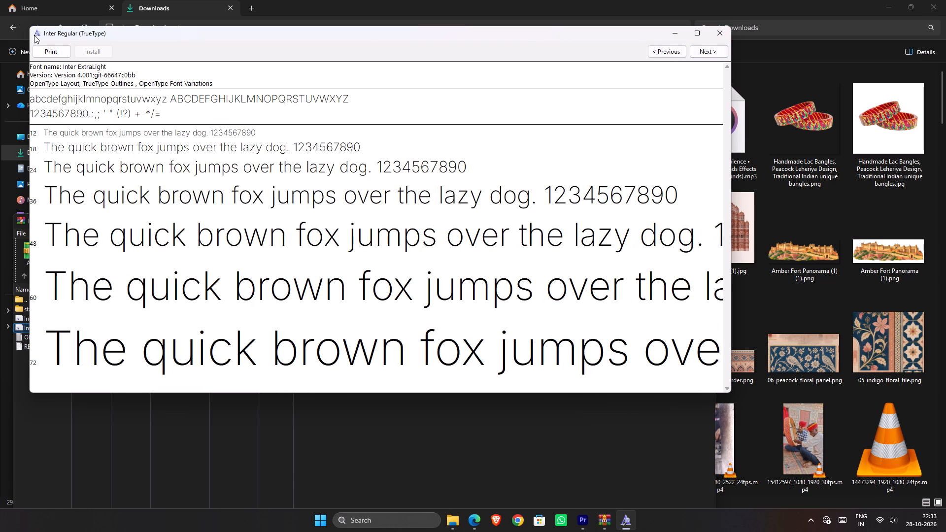
triple_click(703, 50)
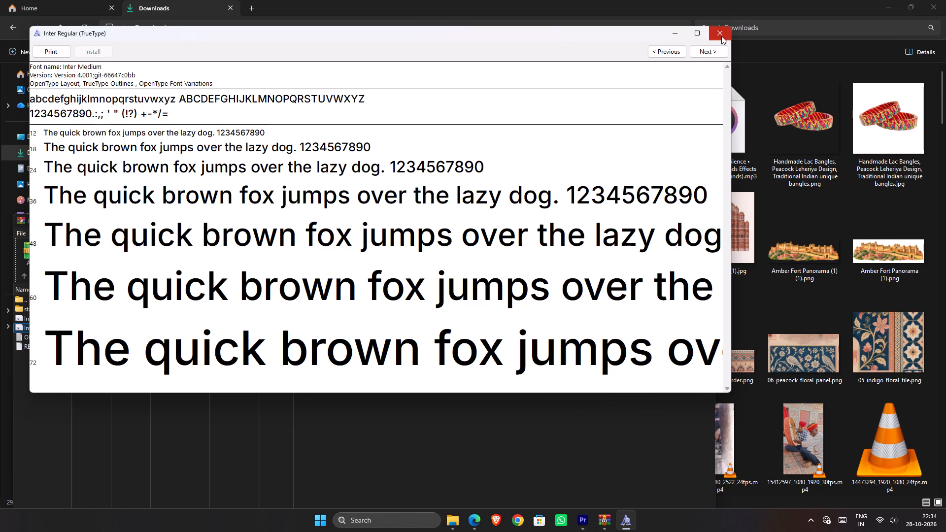
click(721, 36)
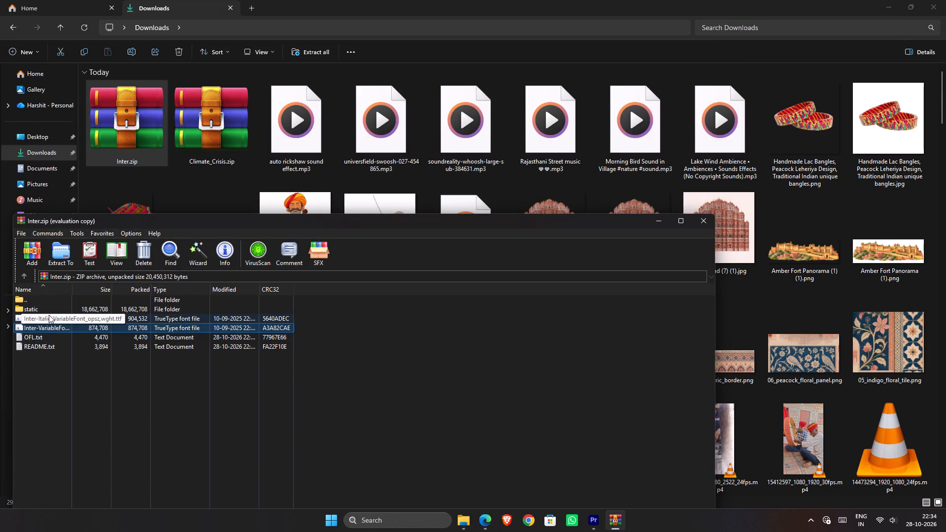
Install the Inter Italic variable font from the archive, preview its weights, and close the preview and the archive.
double_click(49, 315)
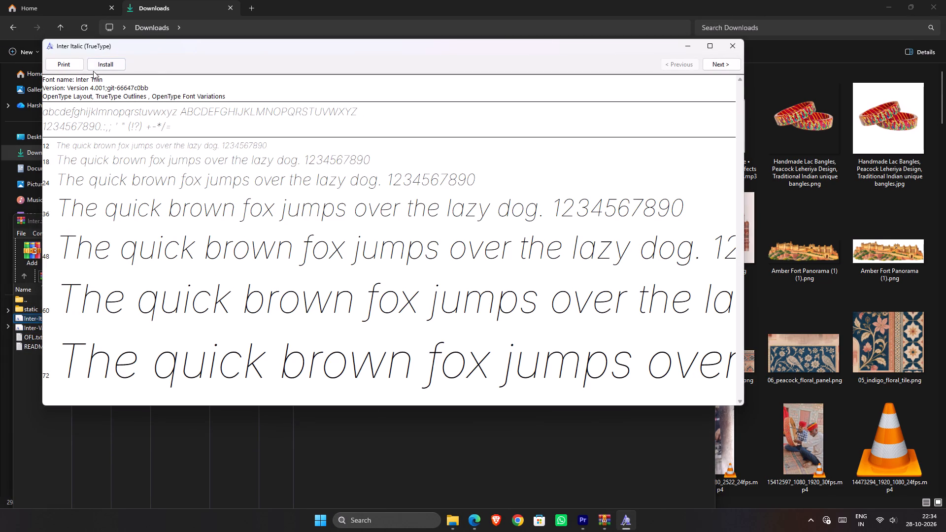
click(95, 66)
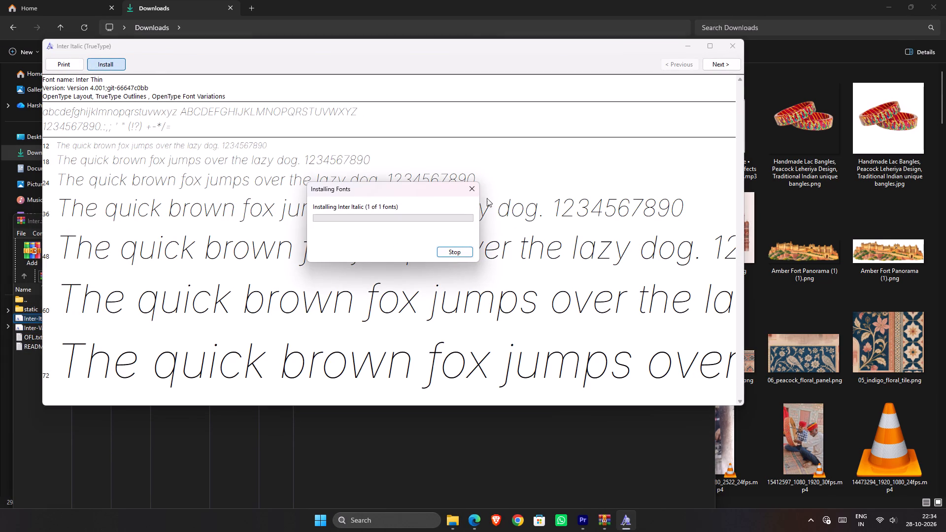
click(724, 67)
triple_click(724, 67)
click(724, 67)
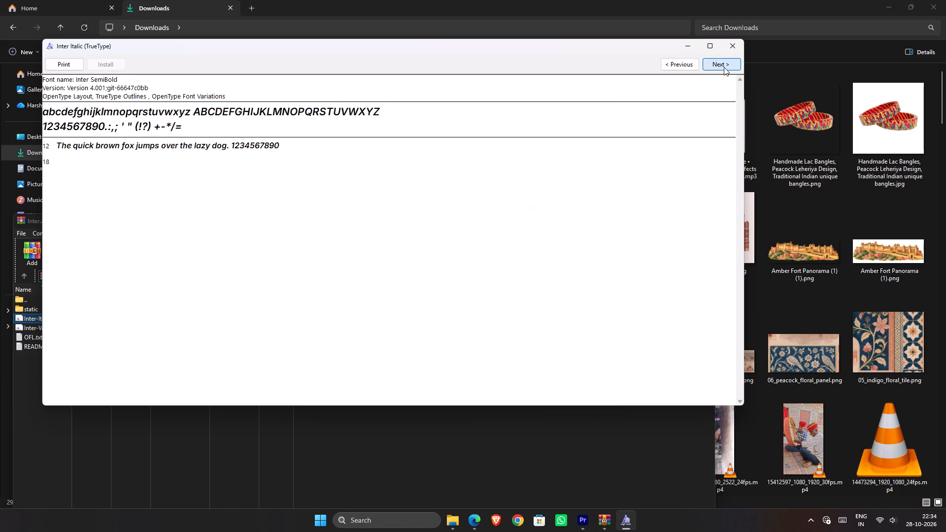
click(736, 50)
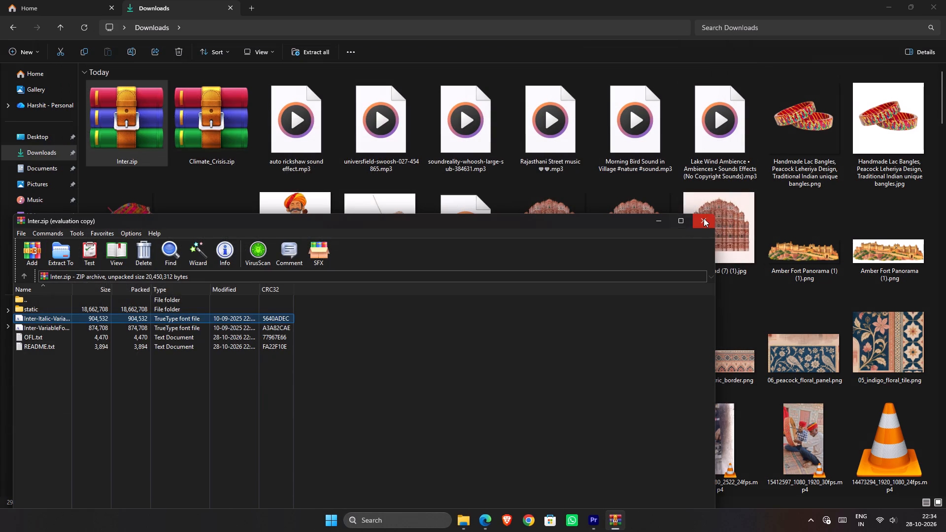
click(706, 218)
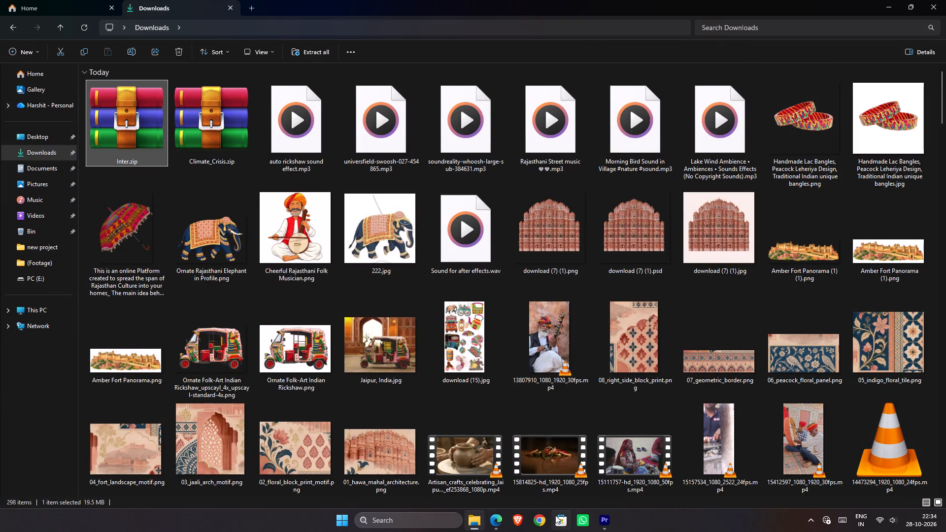
Switch to Premiere Pro and set the font of the "Jaipur does not rush." caption to Inter Bold.
click(613, 515)
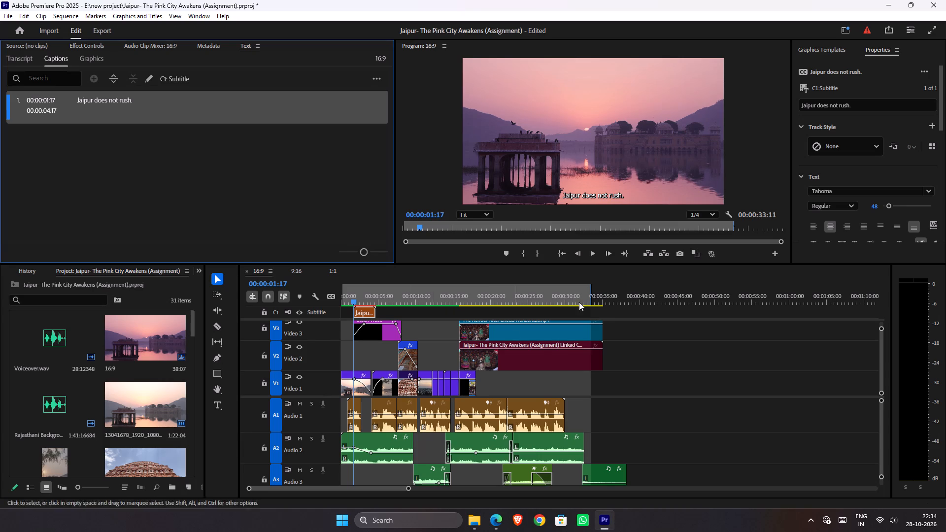
click(852, 192)
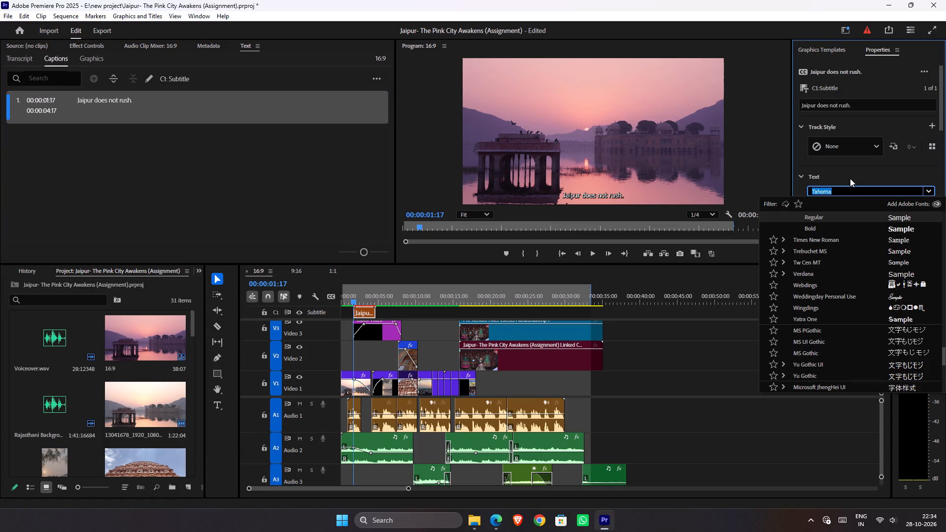
key(i)
key(n)
key(t)
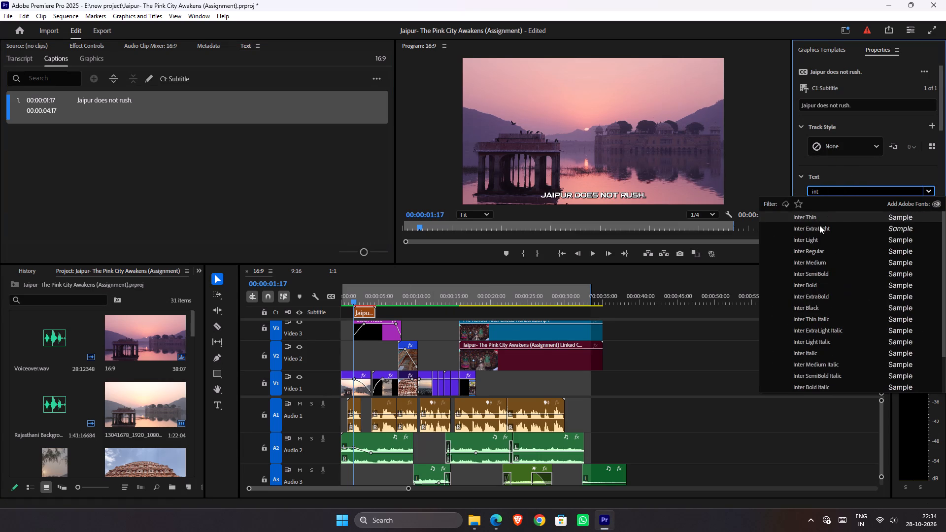
key(e)
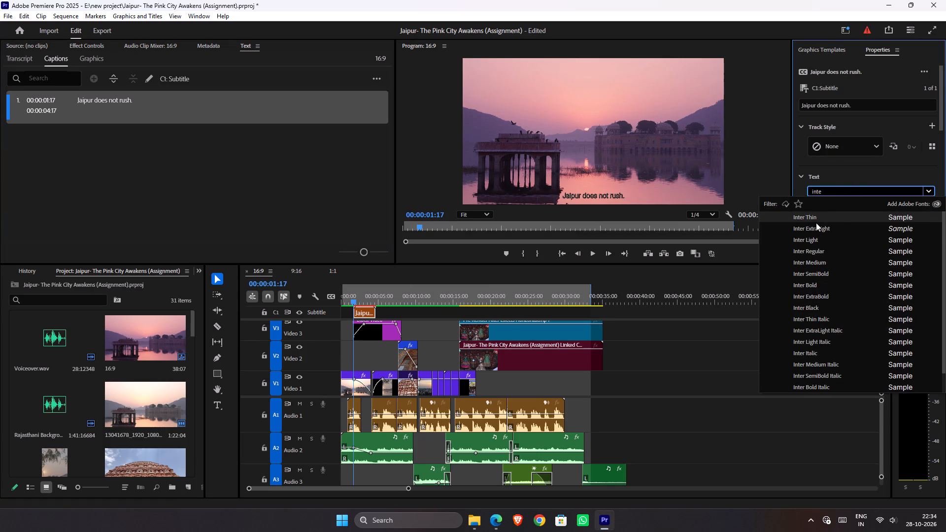
key(Down)
key(Down)
key(Down)
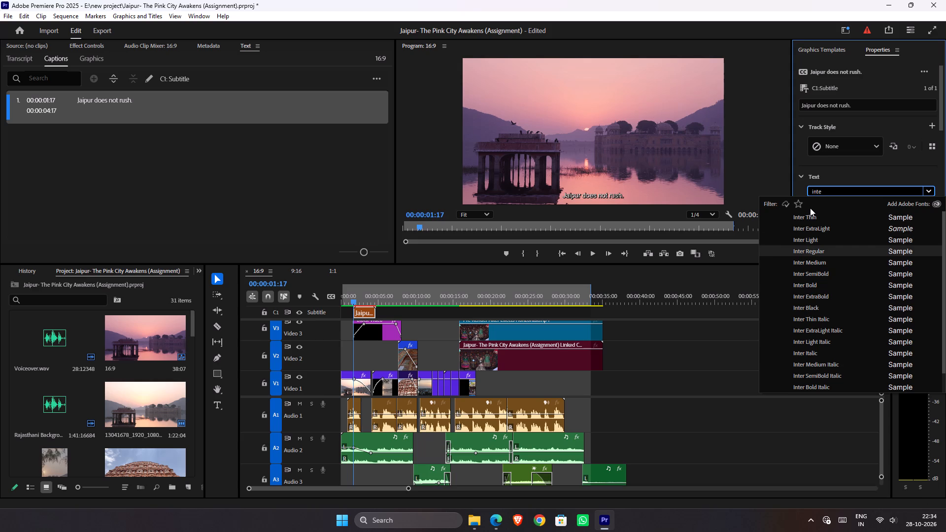
key(Down)
key(Down)
key(Down)
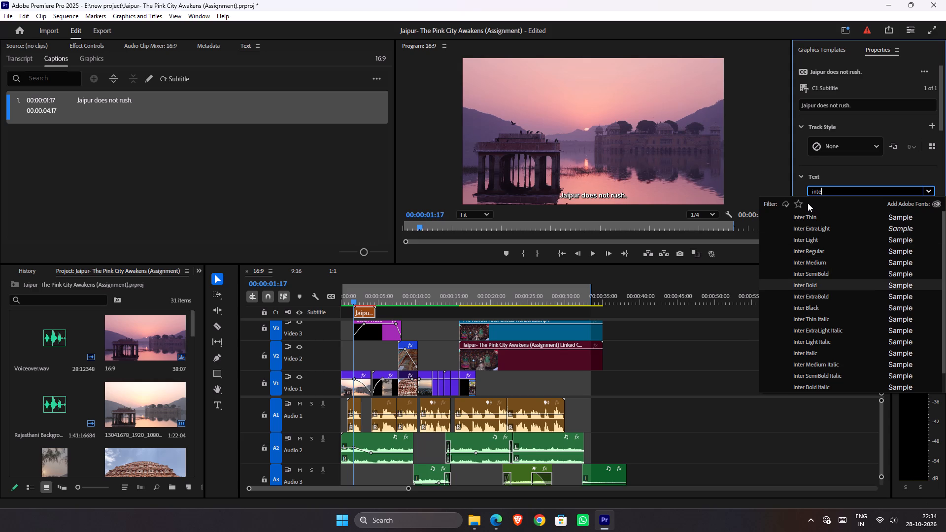
key(Return)
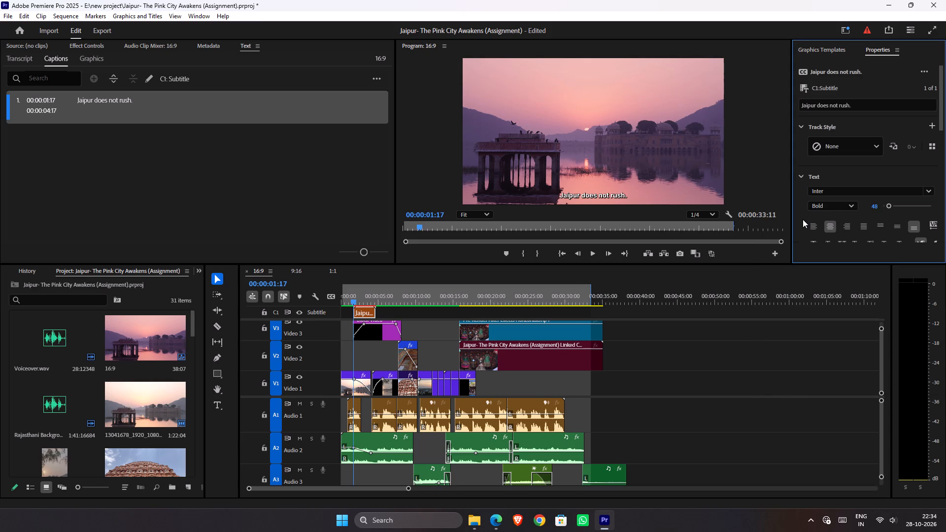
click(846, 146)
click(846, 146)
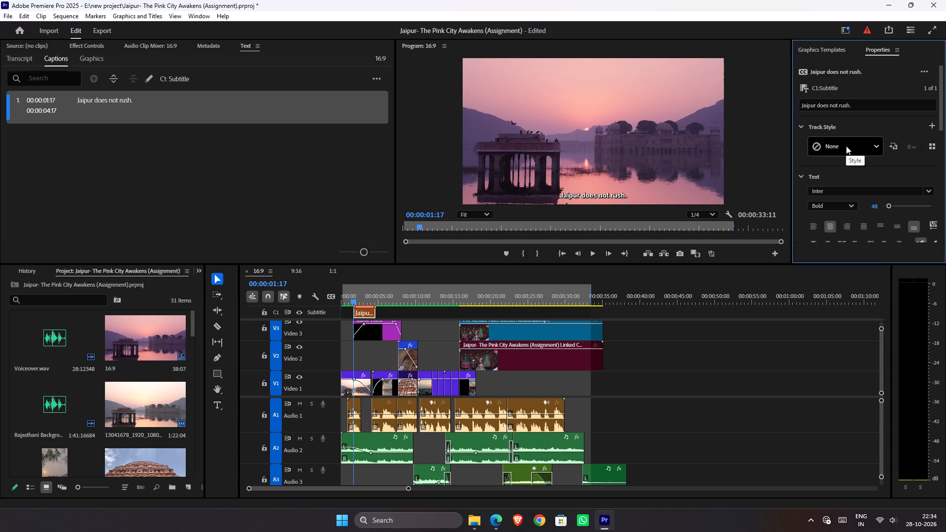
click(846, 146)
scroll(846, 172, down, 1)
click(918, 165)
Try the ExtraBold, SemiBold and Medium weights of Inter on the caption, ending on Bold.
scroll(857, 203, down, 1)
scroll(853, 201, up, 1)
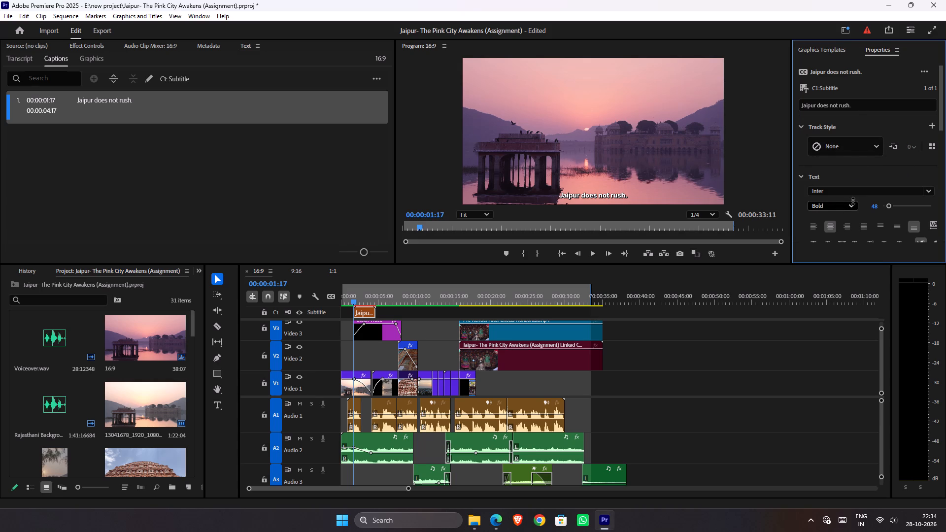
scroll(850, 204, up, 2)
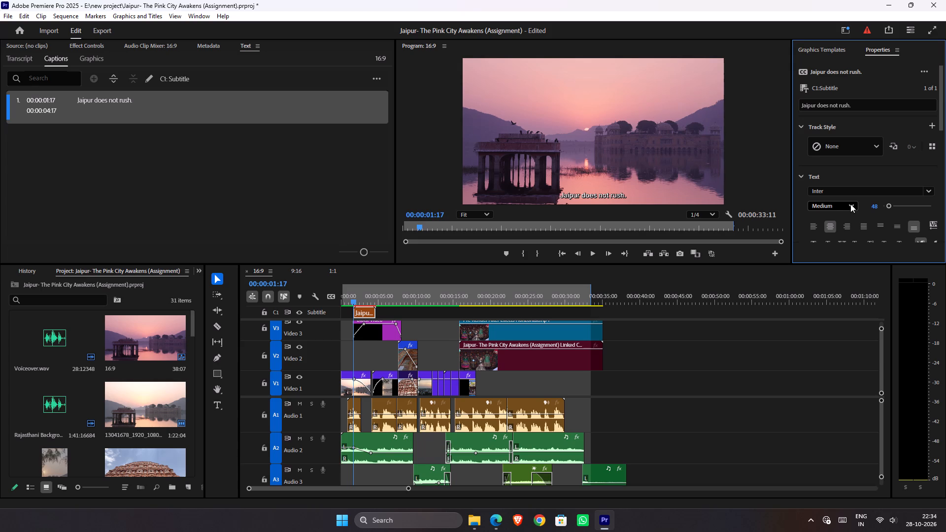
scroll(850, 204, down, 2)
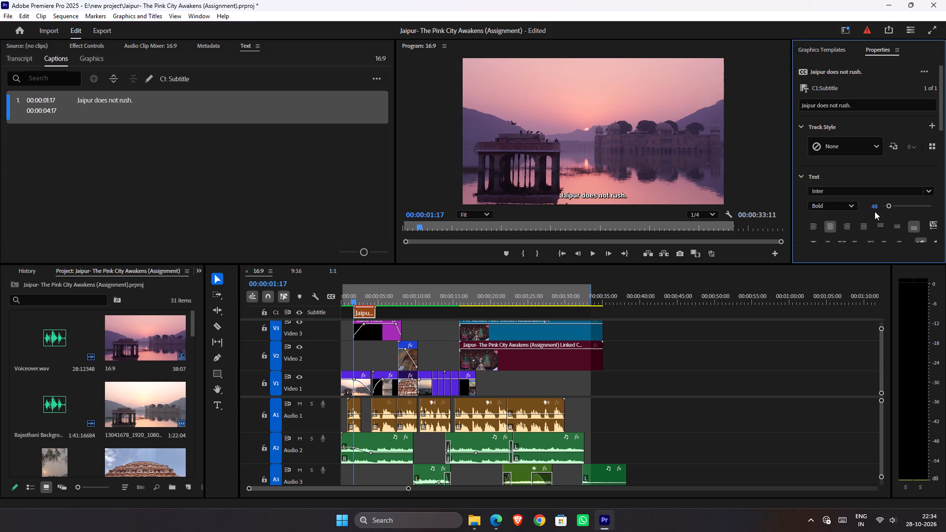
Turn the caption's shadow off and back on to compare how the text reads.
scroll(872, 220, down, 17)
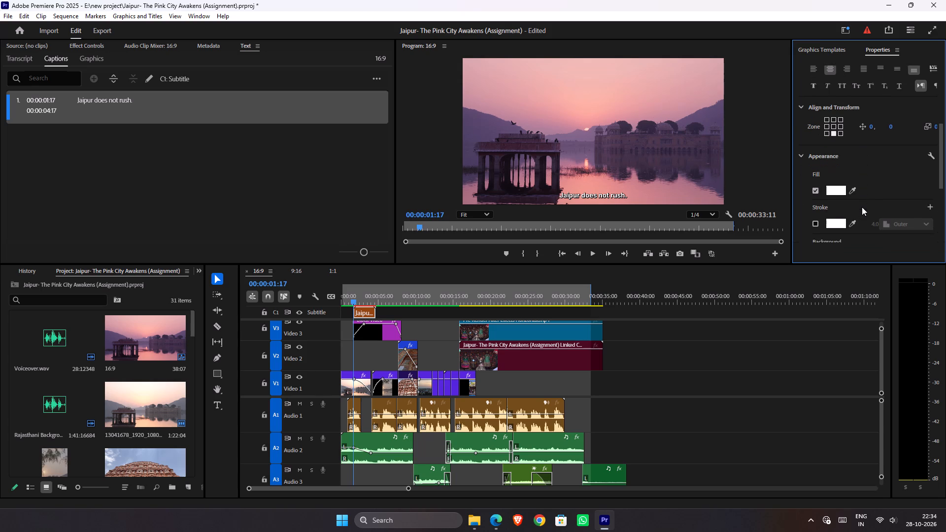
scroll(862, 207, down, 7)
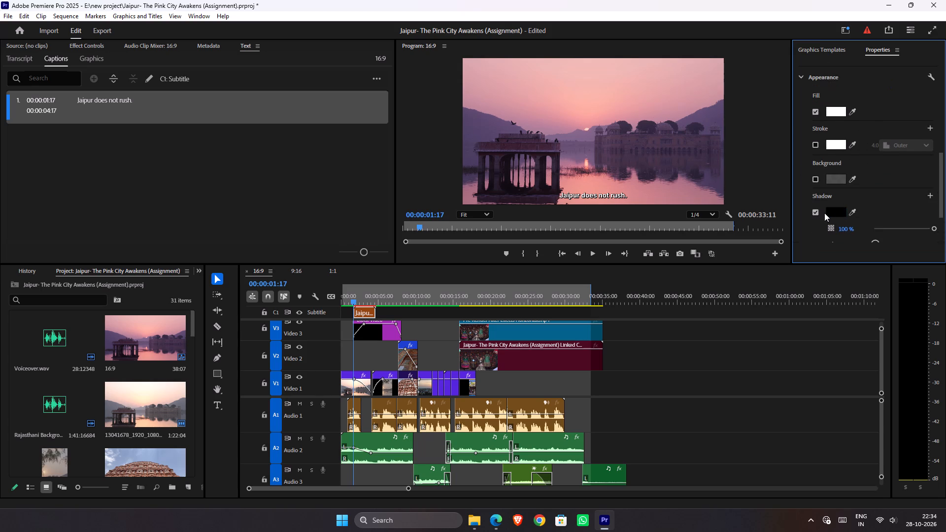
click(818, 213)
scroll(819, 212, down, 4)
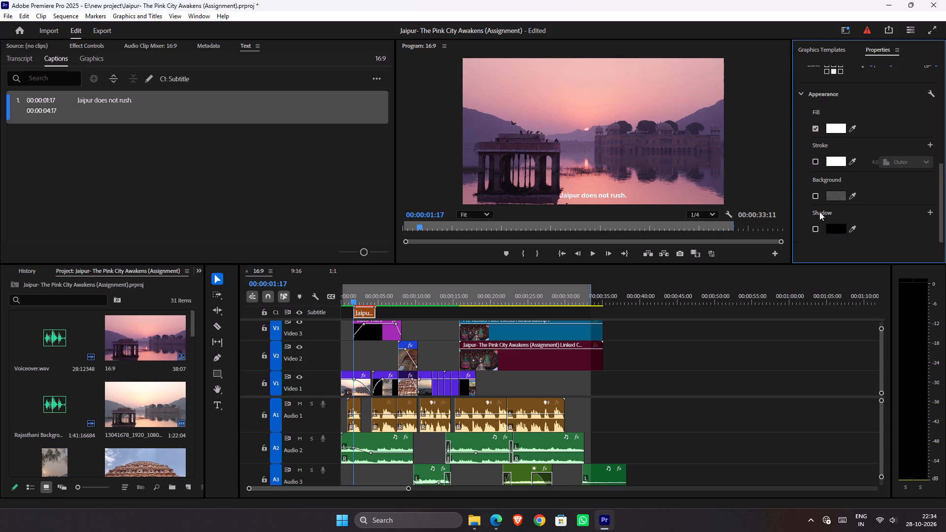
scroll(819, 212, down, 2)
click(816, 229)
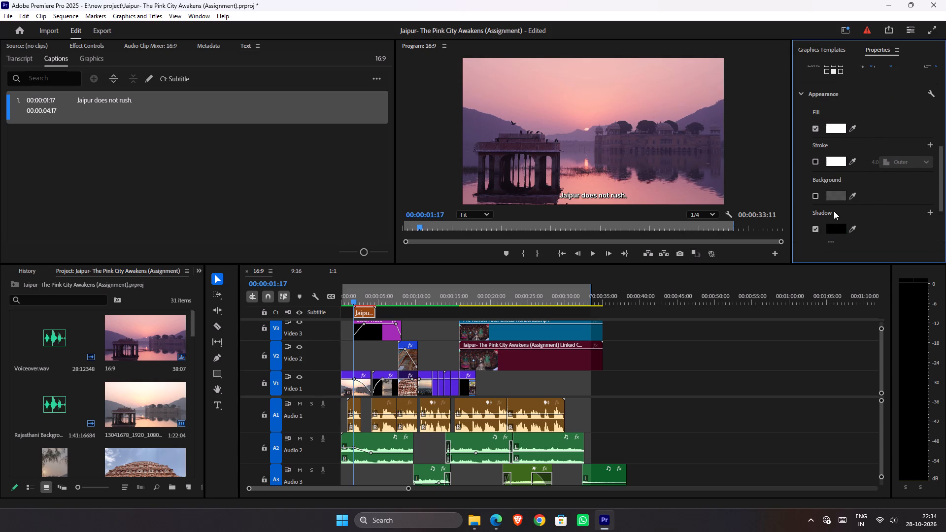
Increase the blur of the caption's shadow to about 77.
scroll(834, 210, down, 10)
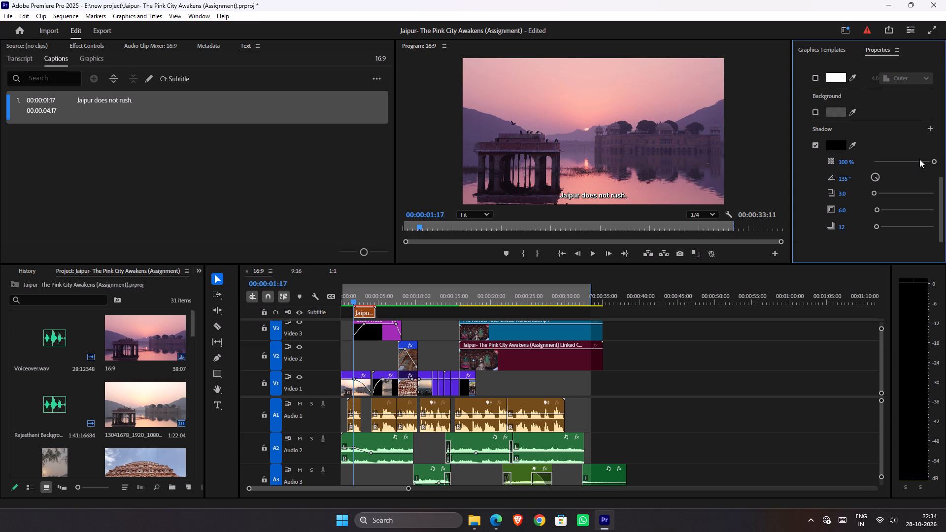
drag(878, 226, 908, 227)
Try caption shadow blur values down to about 65, set the distance to about 13 and lower the opacity to about 25%.
drag(908, 227, 909, 227)
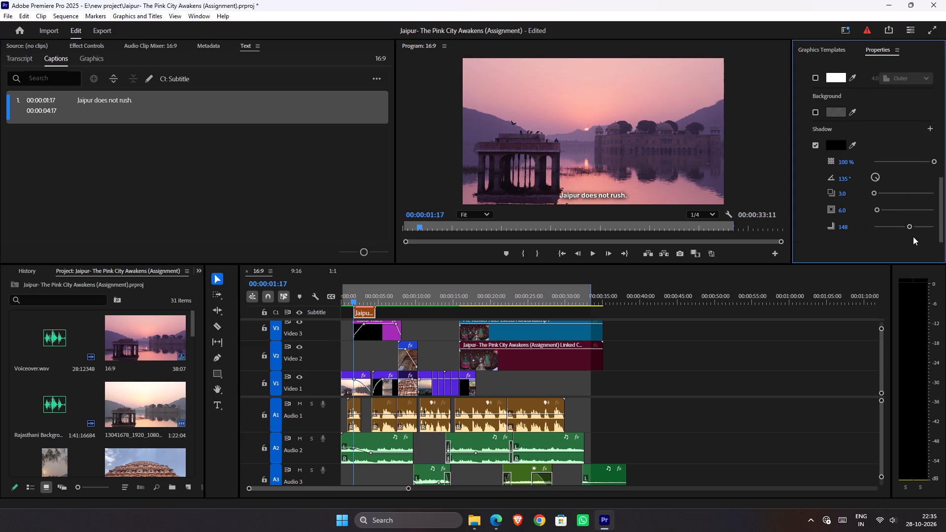
click(886, 221)
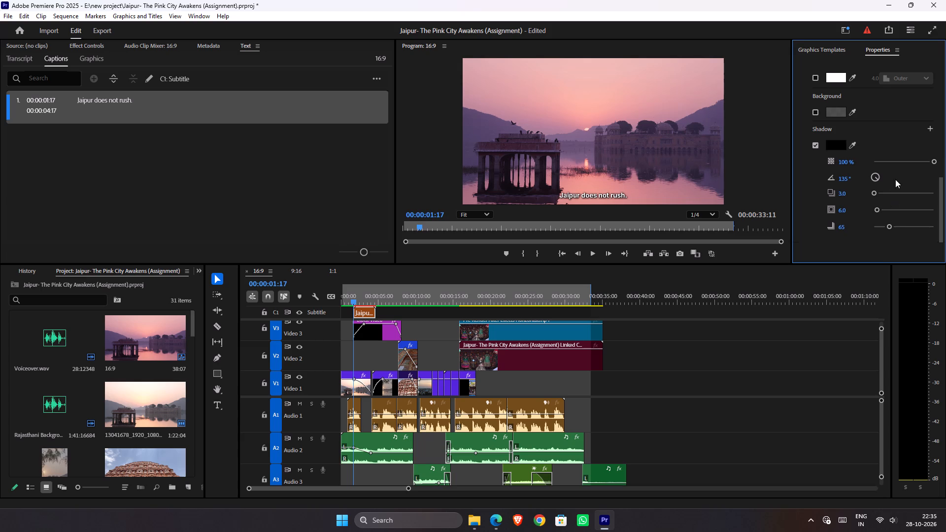
click(873, 194)
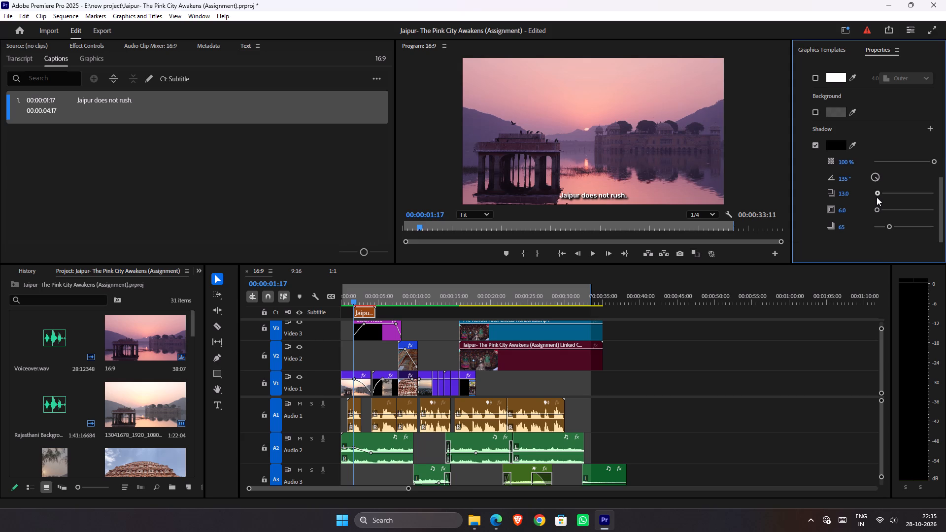
click(900, 162)
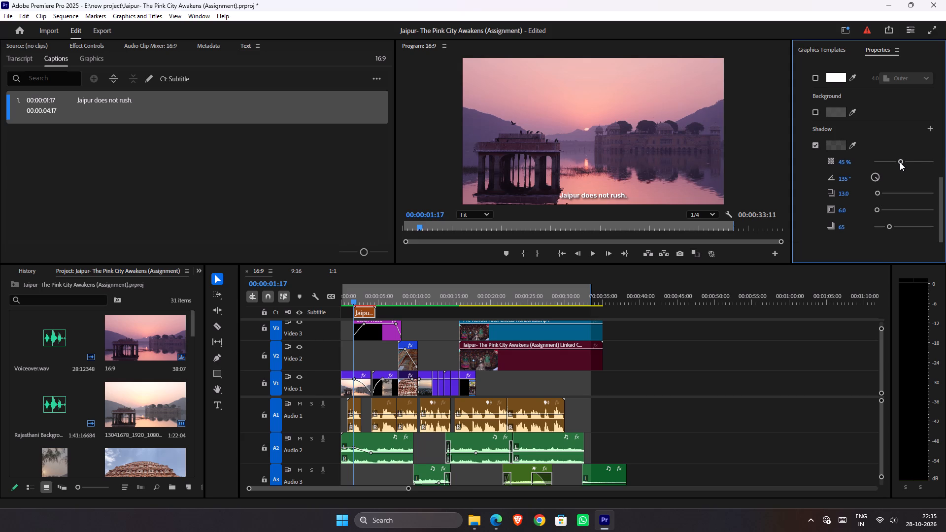
click(897, 162)
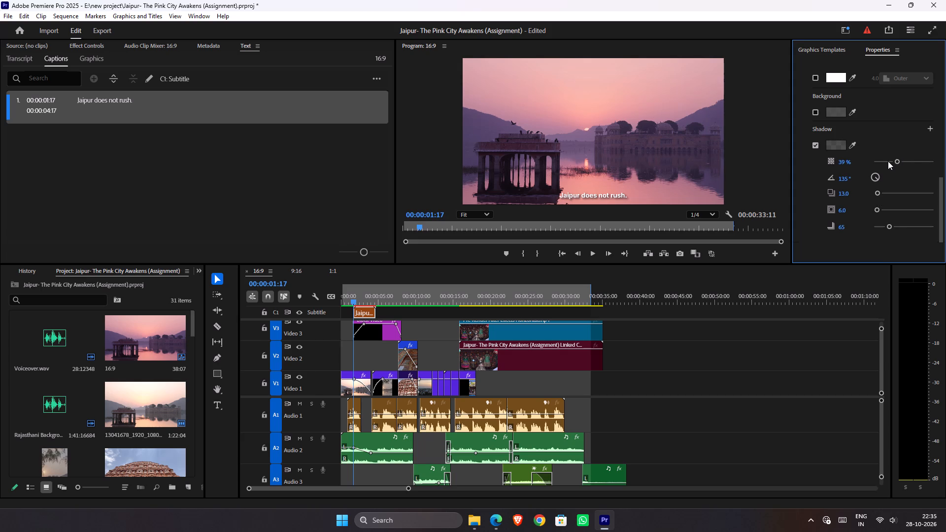
click(888, 161)
Raise the caption shadow's blur to 250 and adjust its opacity to about 28%.
drag(886, 225, 933, 231)
drag(933, 231, 945, 229)
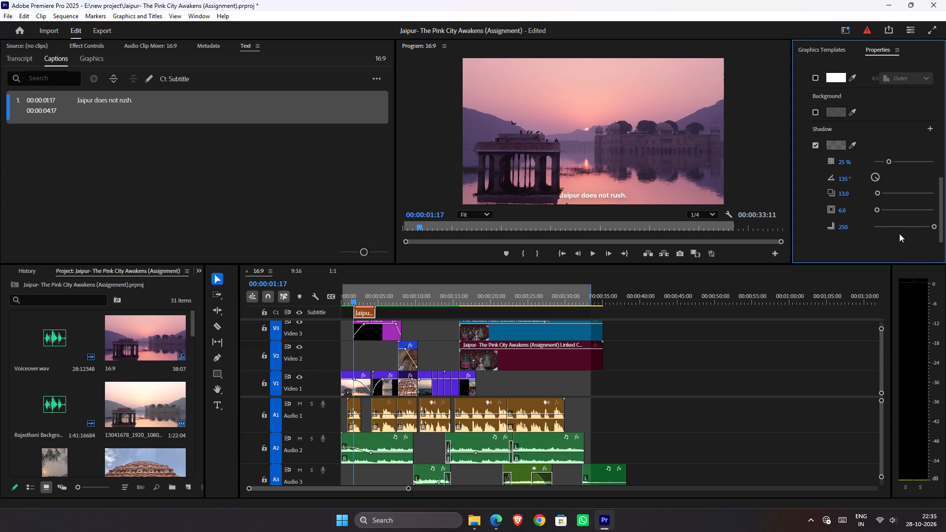
click(901, 160)
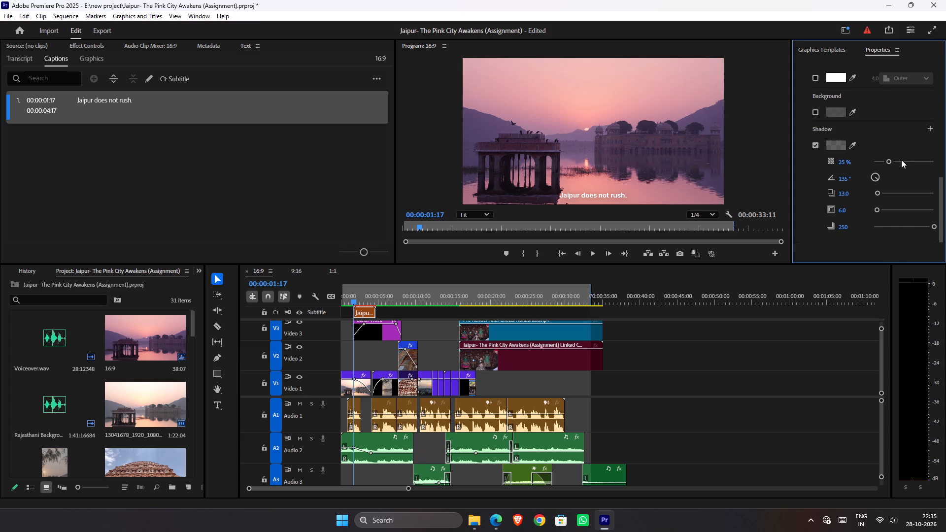
click(897, 166)
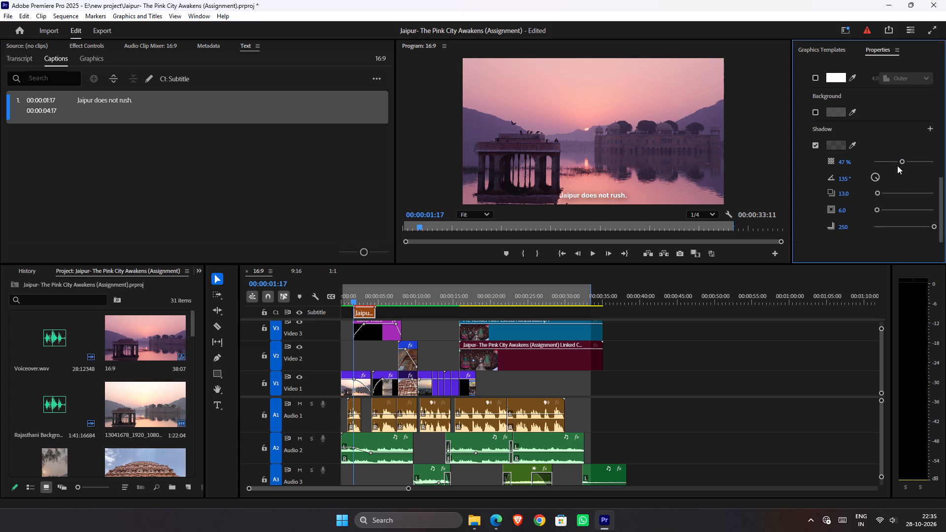
click(889, 164)
Try larger and smaller sizes for the caption's shadow, ending on about 10.6.
drag(878, 208, 888, 208)
drag(890, 209, 907, 214)
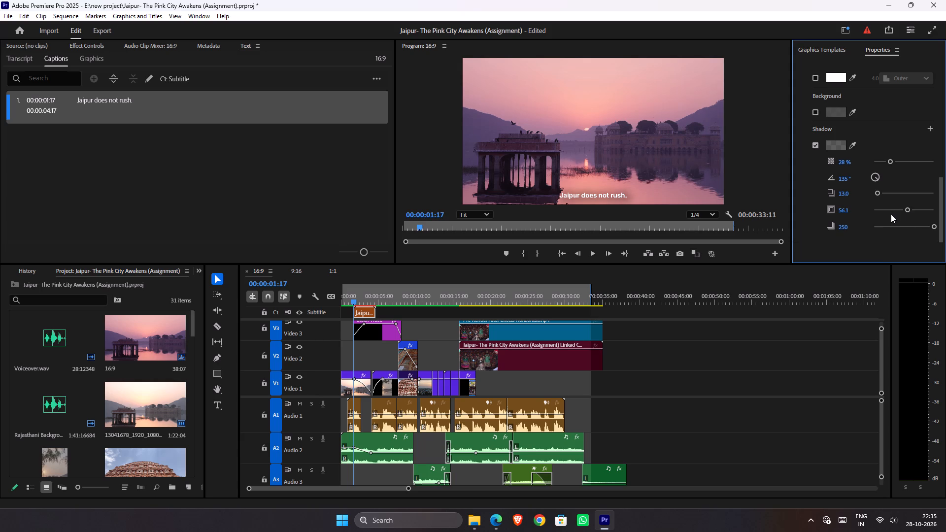
click(882, 216)
drag(881, 210, 876, 213)
drag(876, 213, 878, 214)
drag(878, 214, 878, 215)
drag(878, 215, 879, 216)
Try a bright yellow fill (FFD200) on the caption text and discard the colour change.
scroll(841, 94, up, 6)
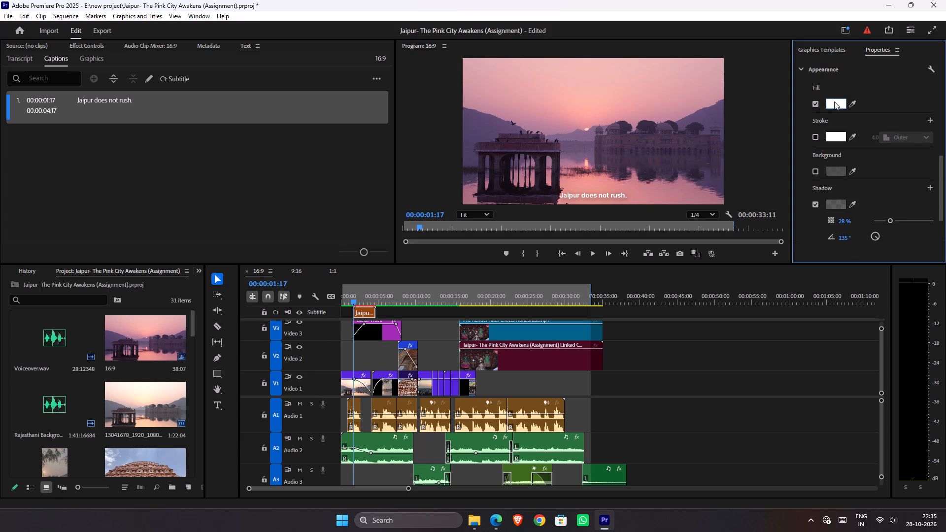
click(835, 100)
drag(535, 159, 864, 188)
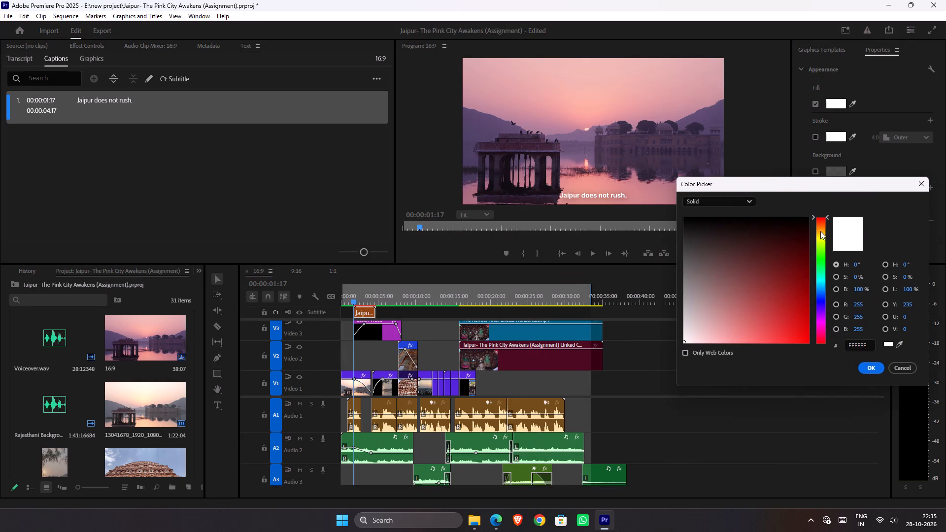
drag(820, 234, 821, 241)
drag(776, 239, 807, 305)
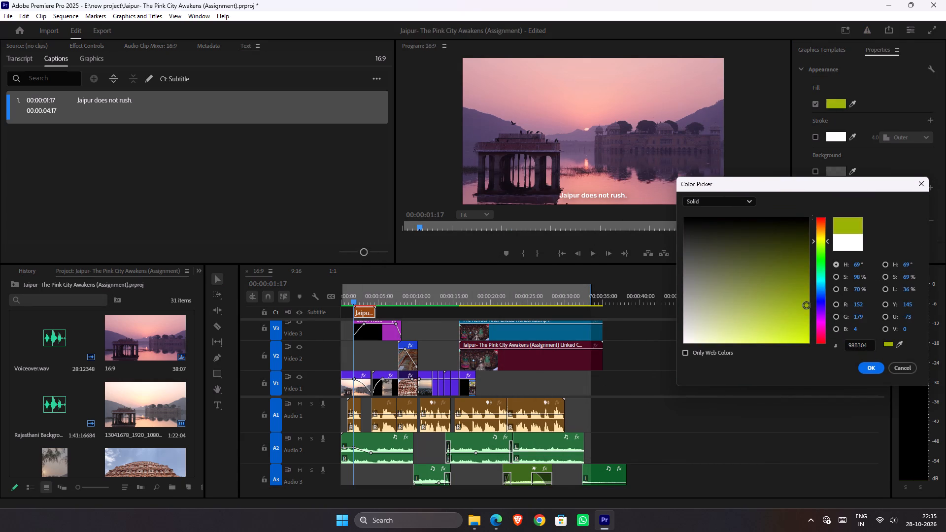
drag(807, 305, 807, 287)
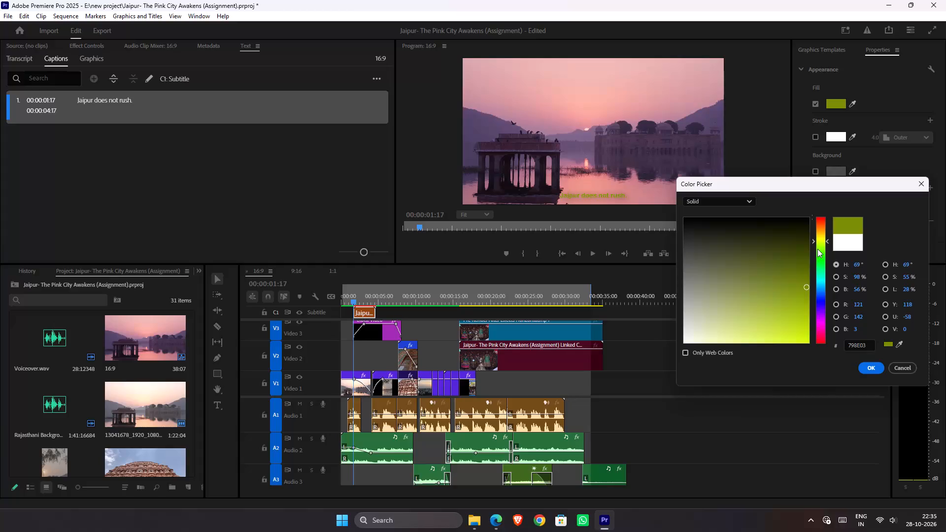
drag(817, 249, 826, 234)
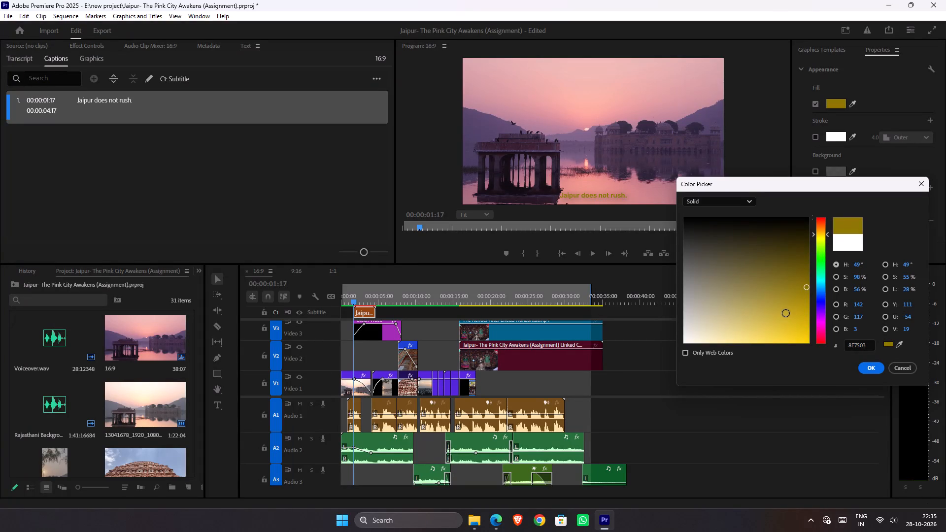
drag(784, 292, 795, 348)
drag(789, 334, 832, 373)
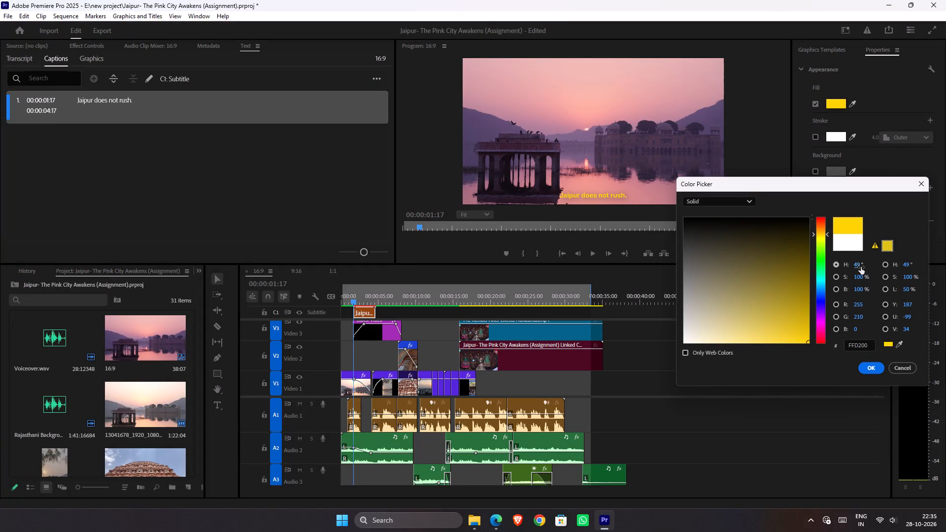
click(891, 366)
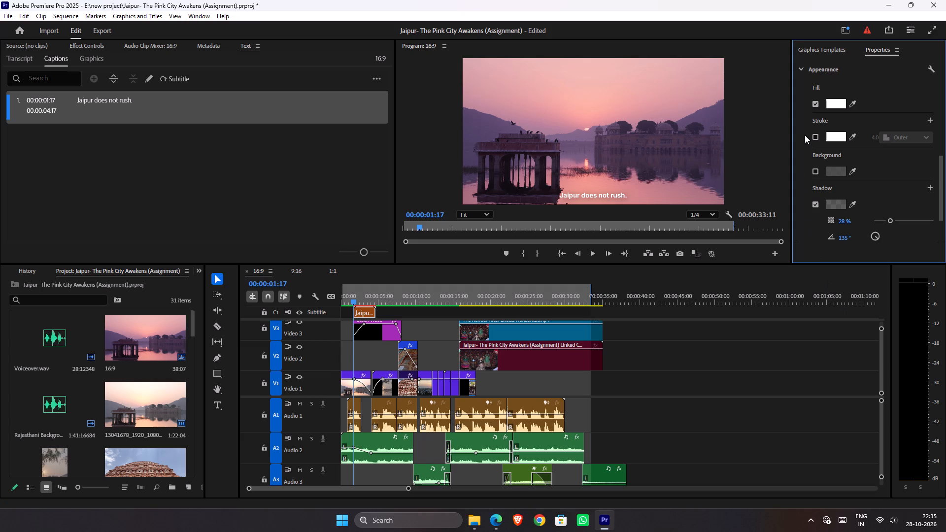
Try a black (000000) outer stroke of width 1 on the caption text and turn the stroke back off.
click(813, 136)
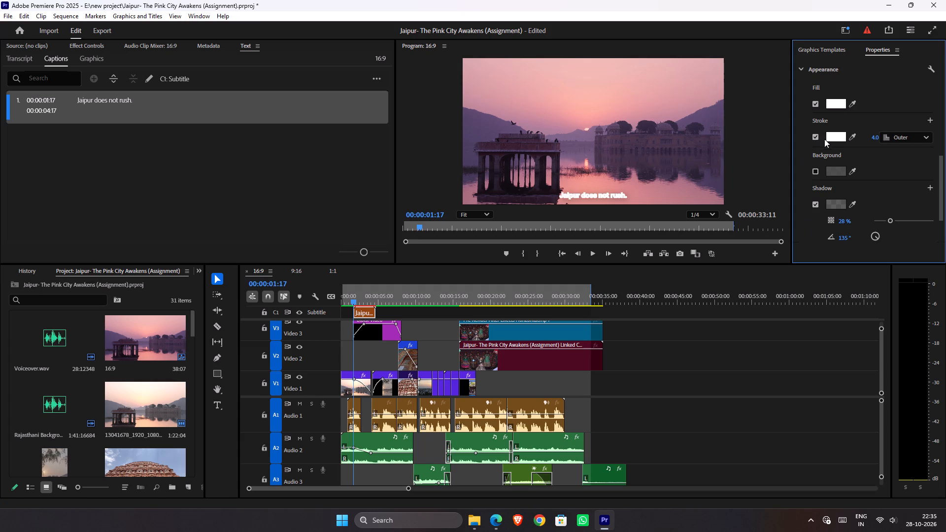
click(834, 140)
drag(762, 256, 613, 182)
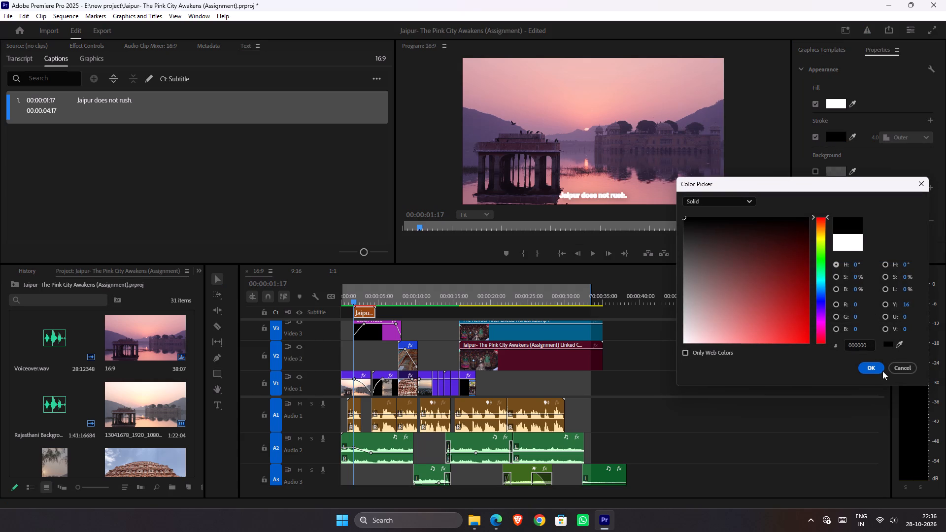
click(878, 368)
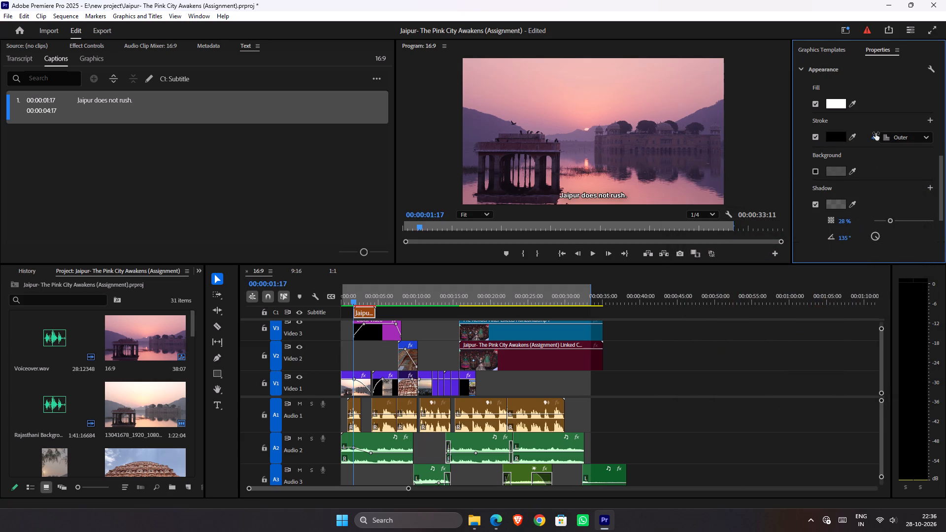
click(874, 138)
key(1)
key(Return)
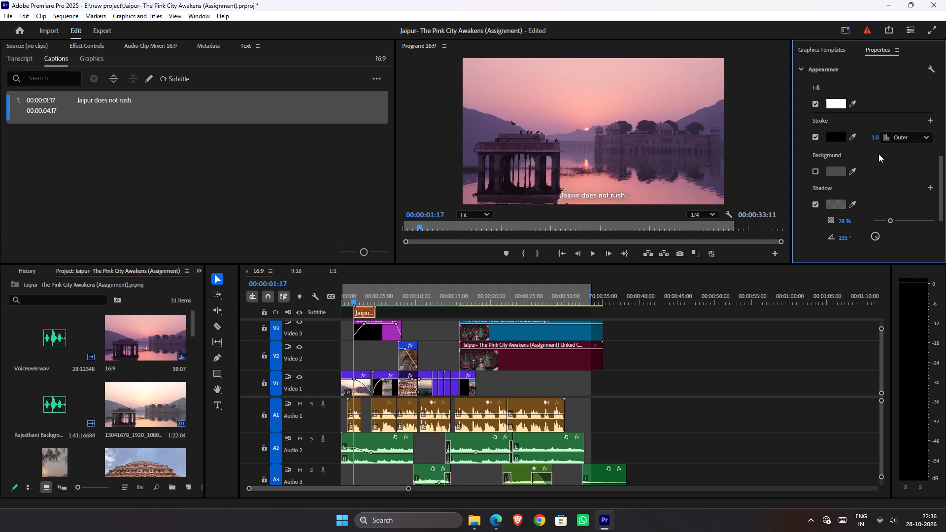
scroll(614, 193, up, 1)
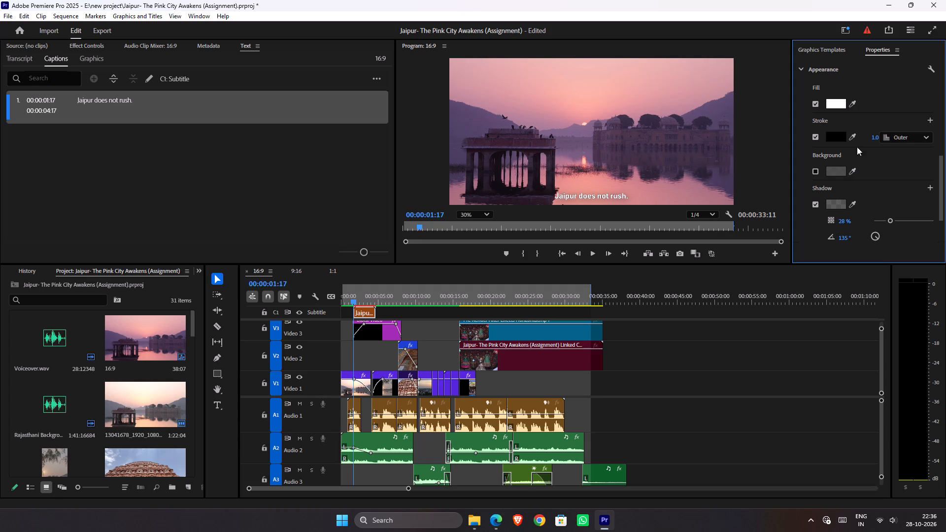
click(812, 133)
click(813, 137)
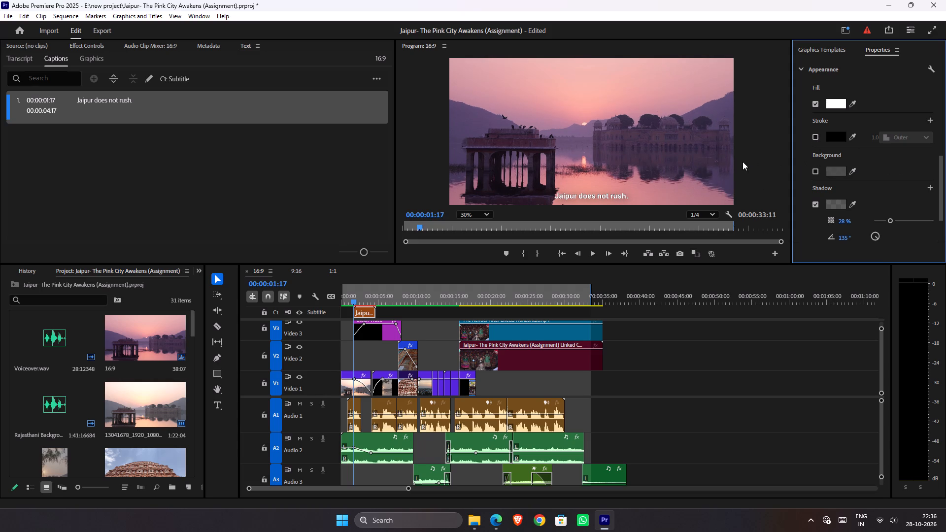
Save the project.
scroll(736, 159, down, 5)
scroll(578, 202, up, 2)
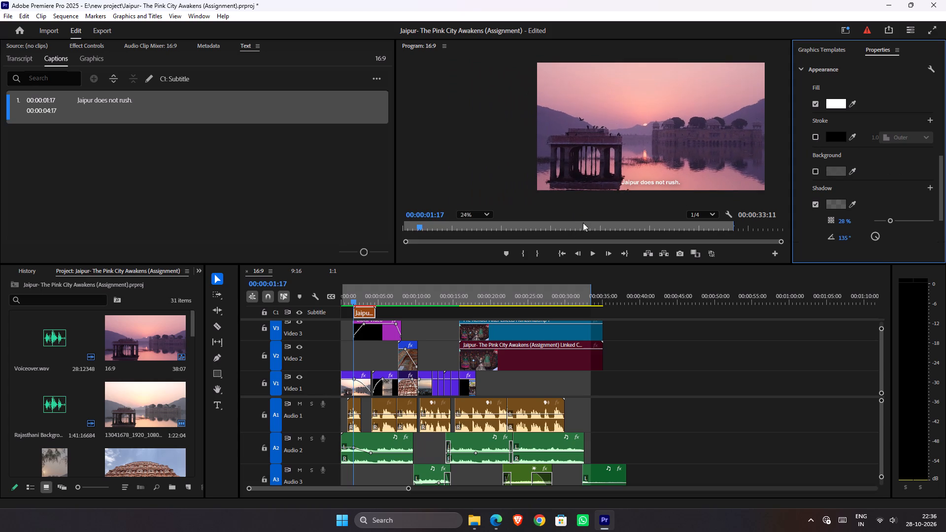
key(ctrl+s)
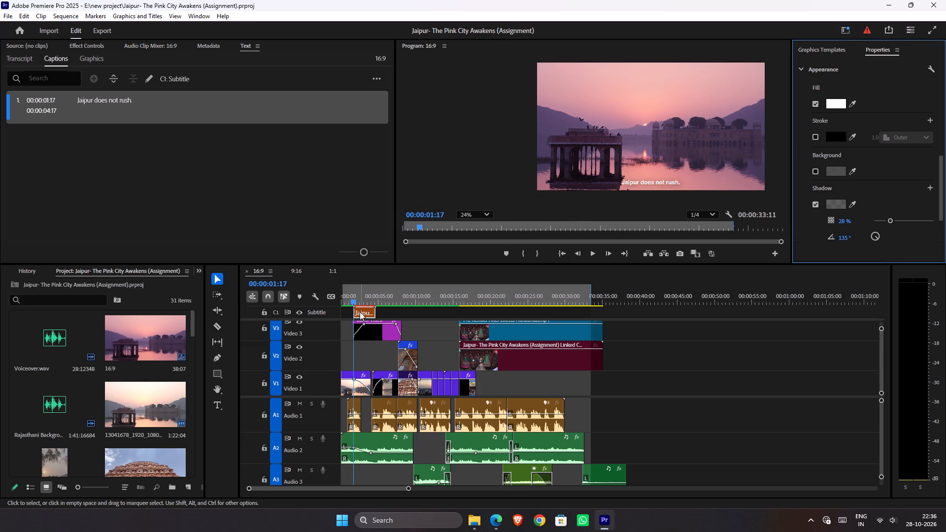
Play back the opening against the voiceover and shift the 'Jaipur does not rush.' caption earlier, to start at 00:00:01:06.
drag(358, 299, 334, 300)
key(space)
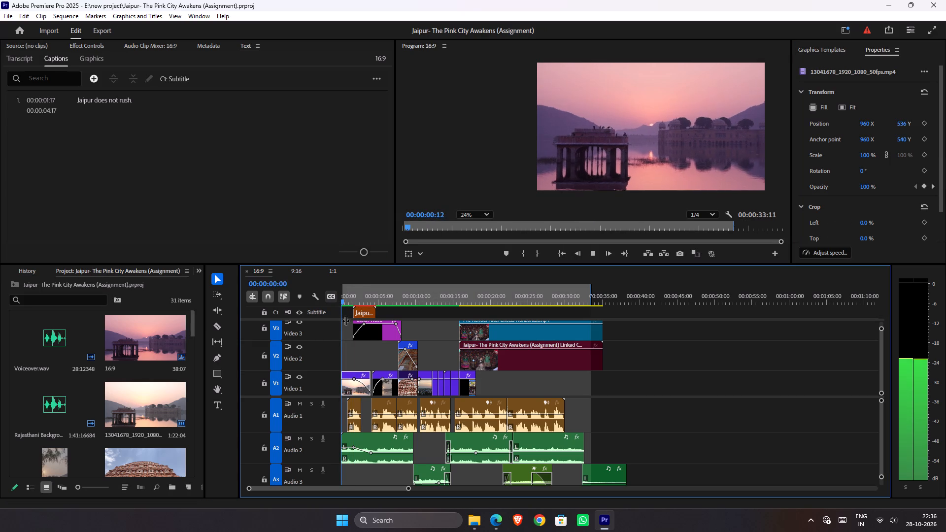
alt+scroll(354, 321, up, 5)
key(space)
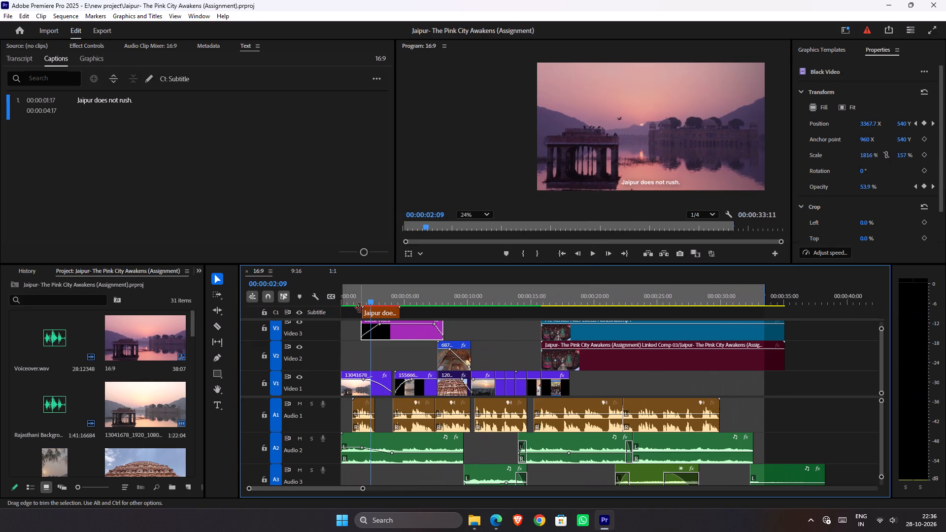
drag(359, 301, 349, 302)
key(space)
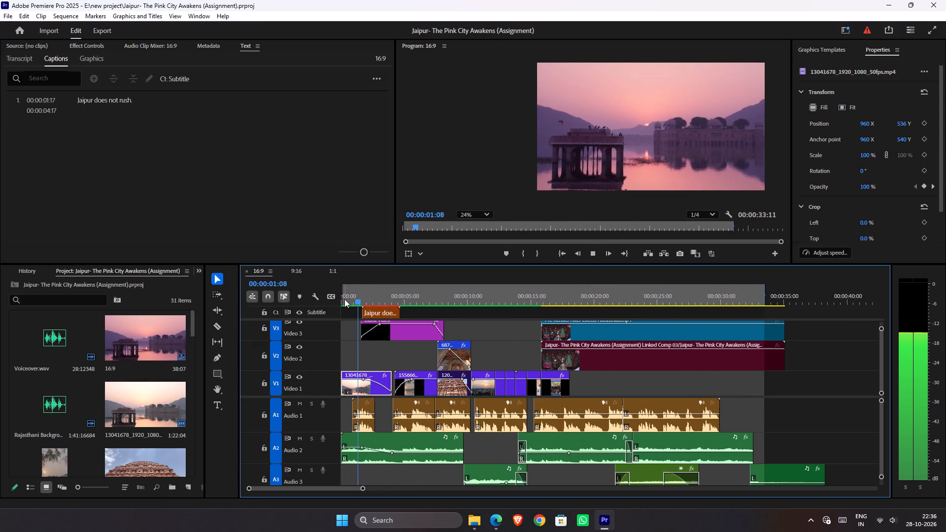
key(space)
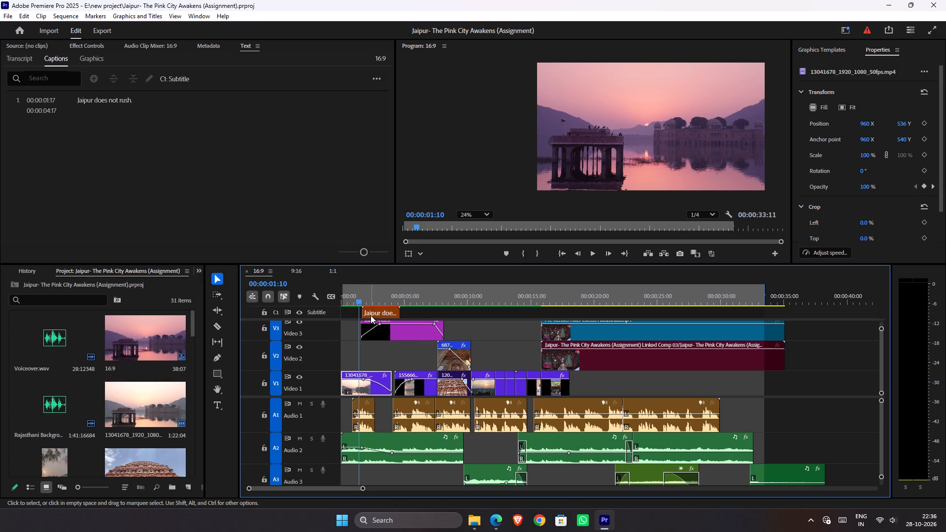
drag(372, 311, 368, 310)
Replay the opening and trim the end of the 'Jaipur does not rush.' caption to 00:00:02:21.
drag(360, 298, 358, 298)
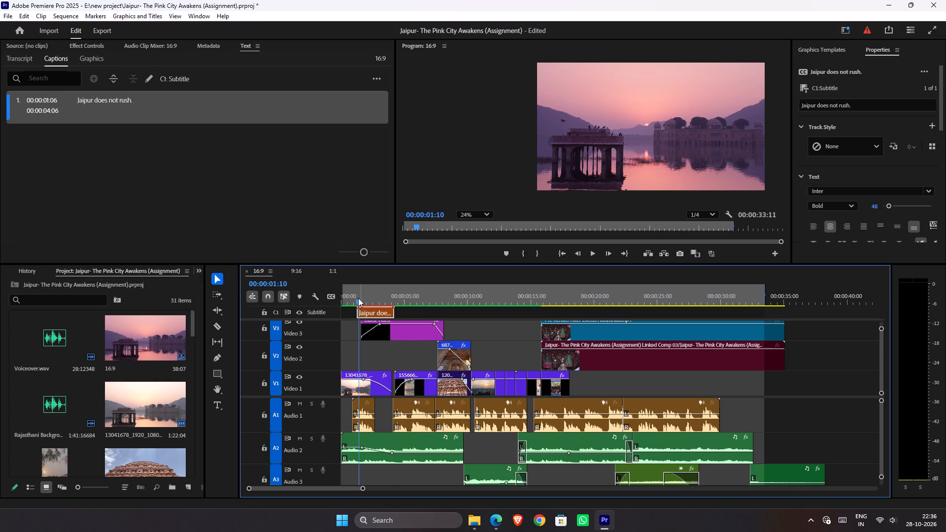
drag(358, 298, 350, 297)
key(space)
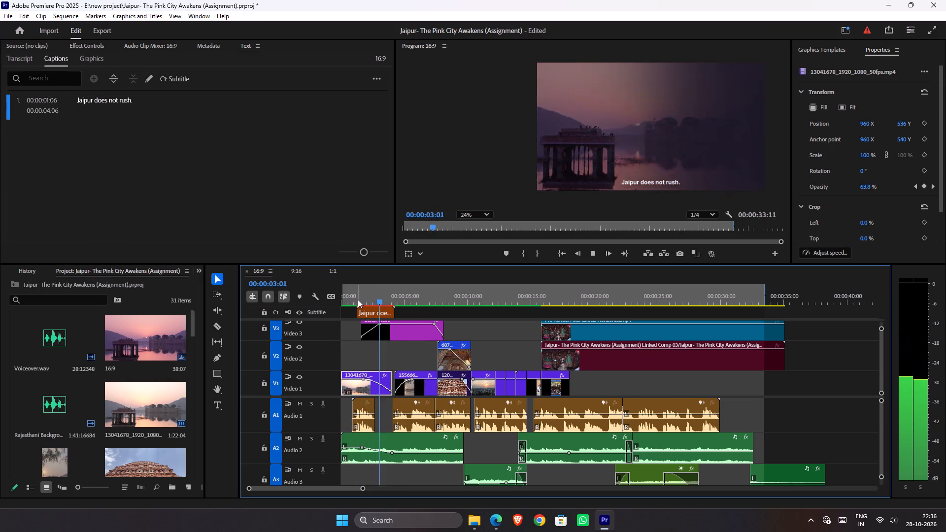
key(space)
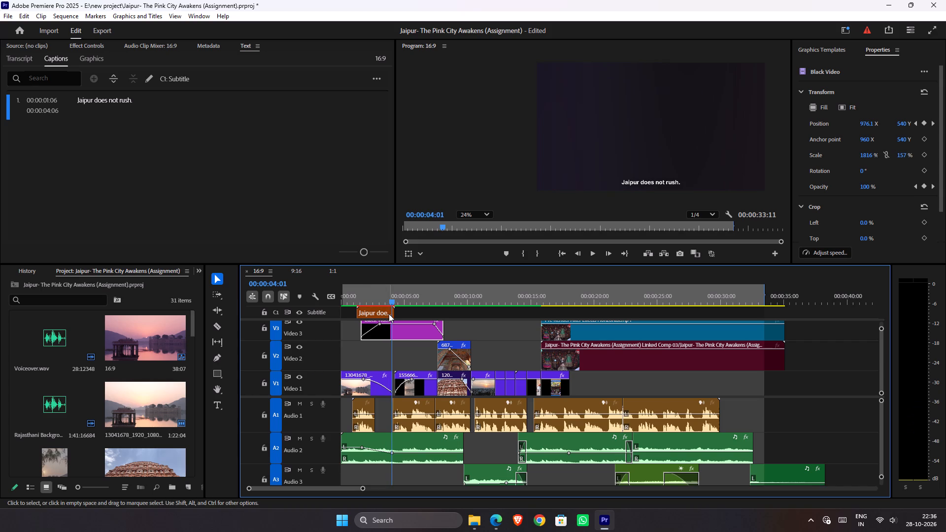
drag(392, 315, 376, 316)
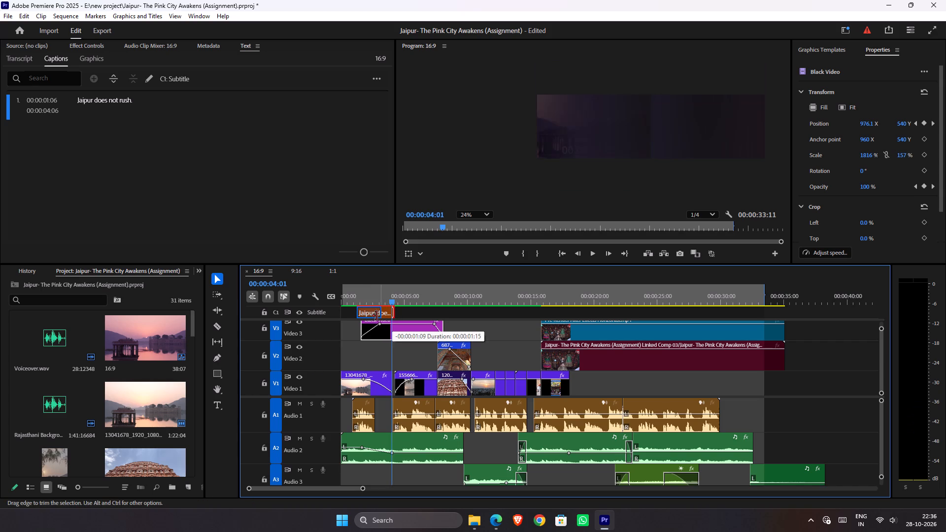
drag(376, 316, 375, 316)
Check the caption's entry against the voiceover and trim its start to 00:00:01:14.
drag(374, 295, 349, 298)
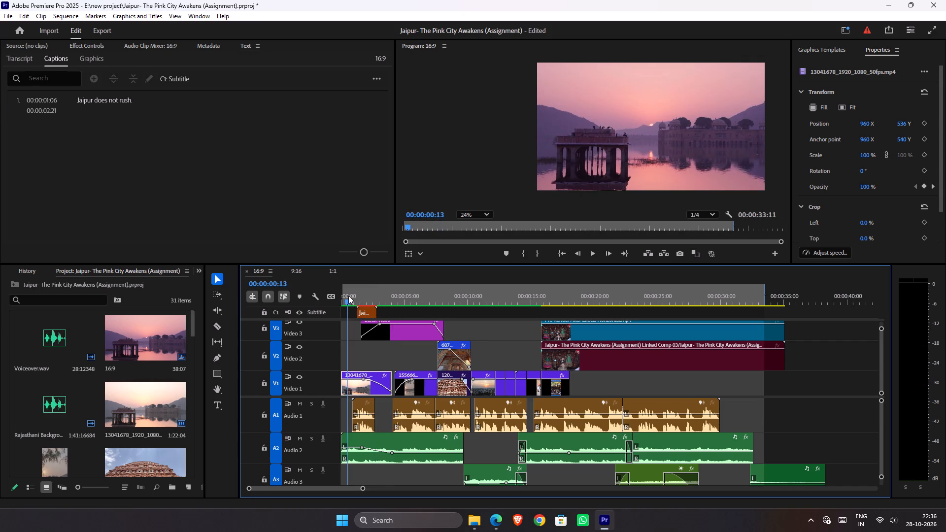
key(space)
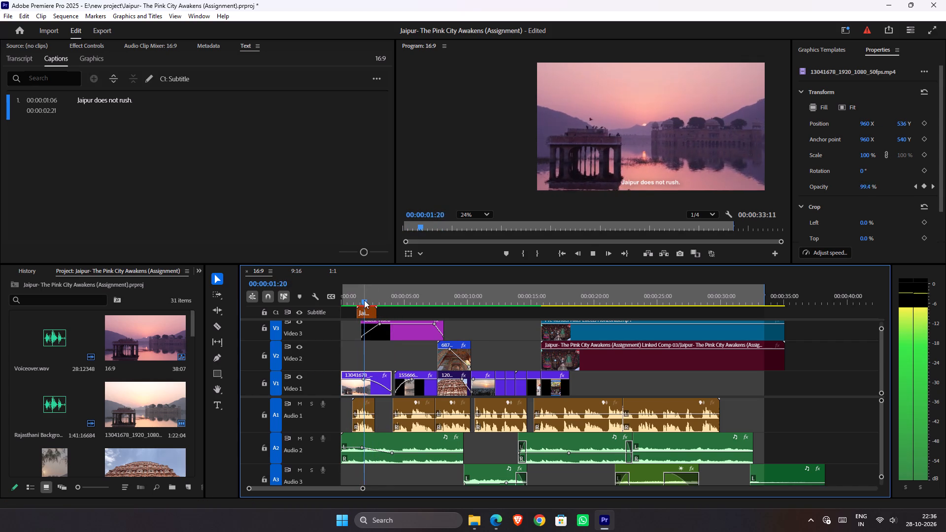
key(space)
drag(365, 302, 359, 303)
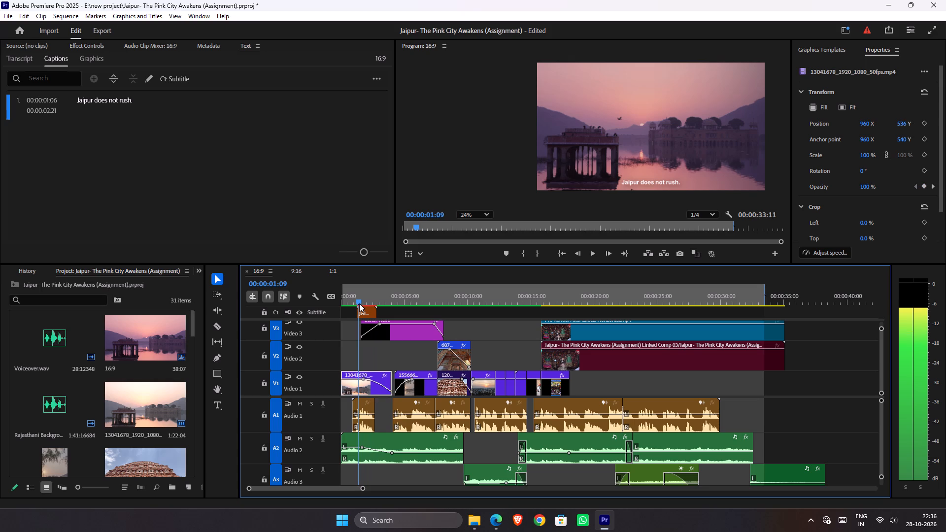
drag(359, 303, 356, 303)
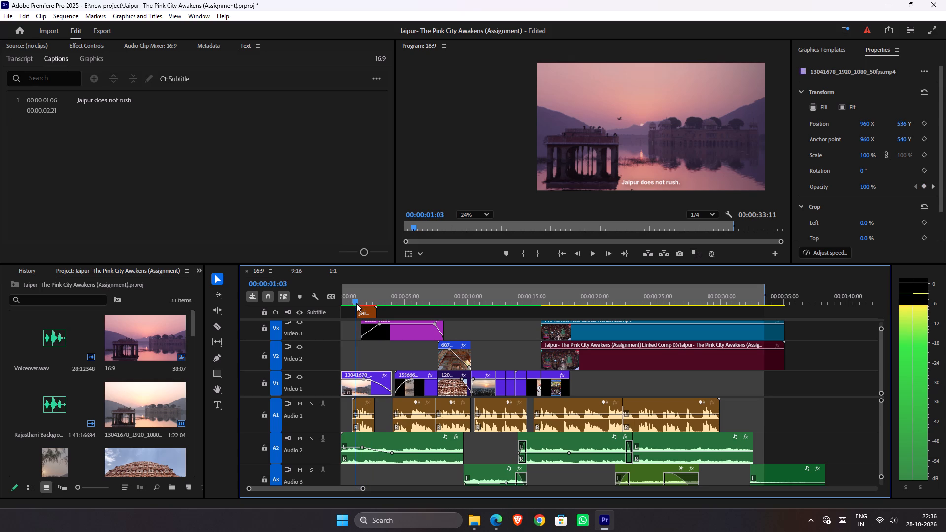
drag(356, 303, 338, 295)
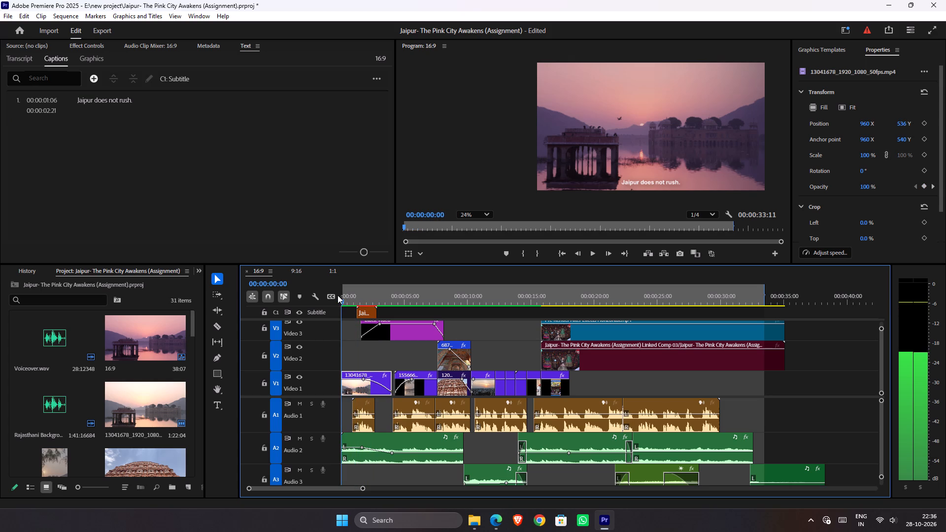
drag(338, 295, 332, 291)
key(space)
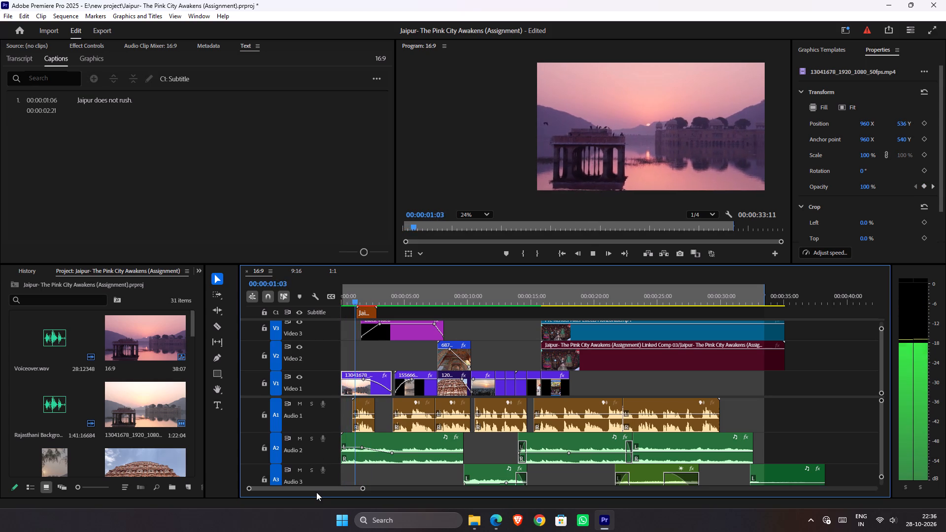
key(space)
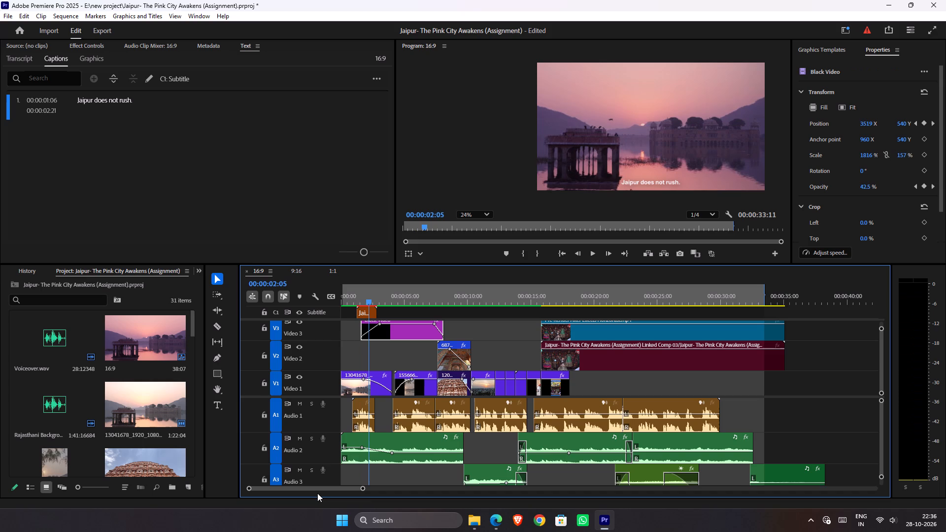
click(359, 313)
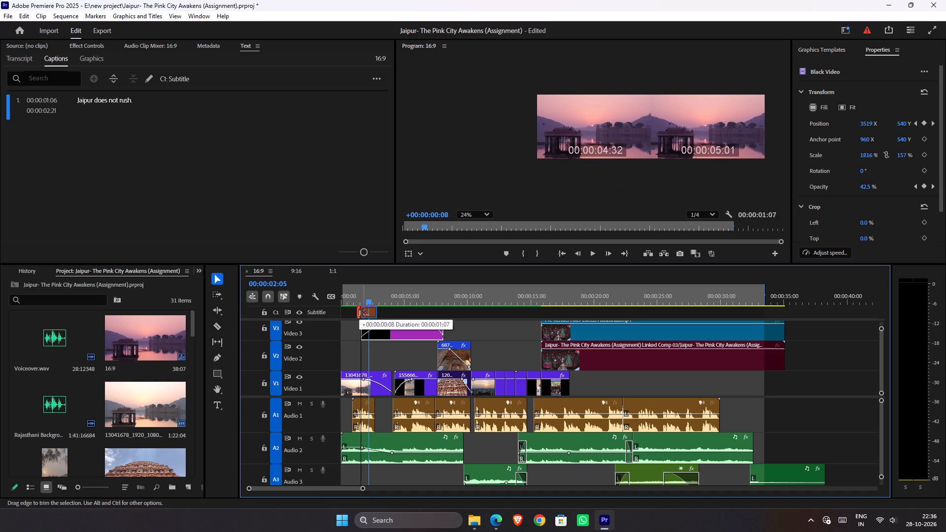
drag(360, 305, 354, 304)
Replay from the sequence start and extend the end of the 'Jaipur does not rush.' caption to 00:00:03:07.
drag(353, 297, 339, 296)
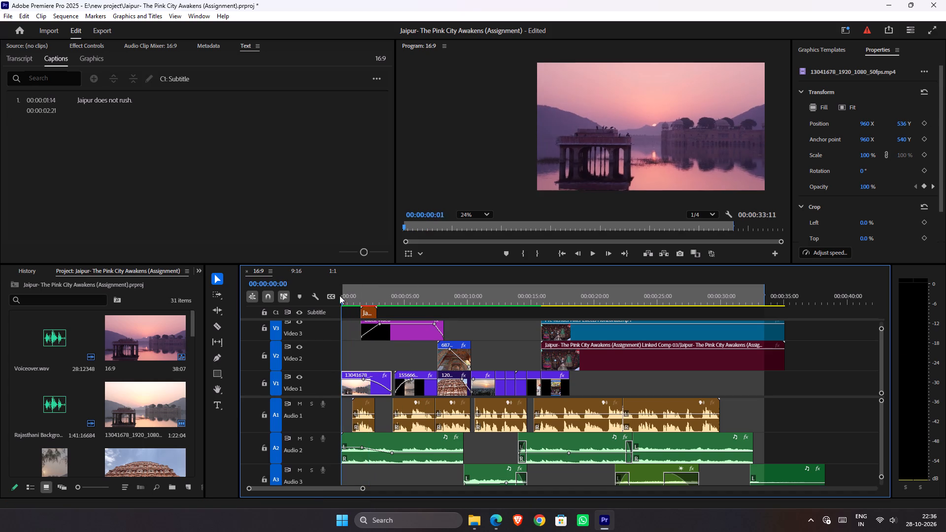
drag(339, 296, 340, 296)
key(space)
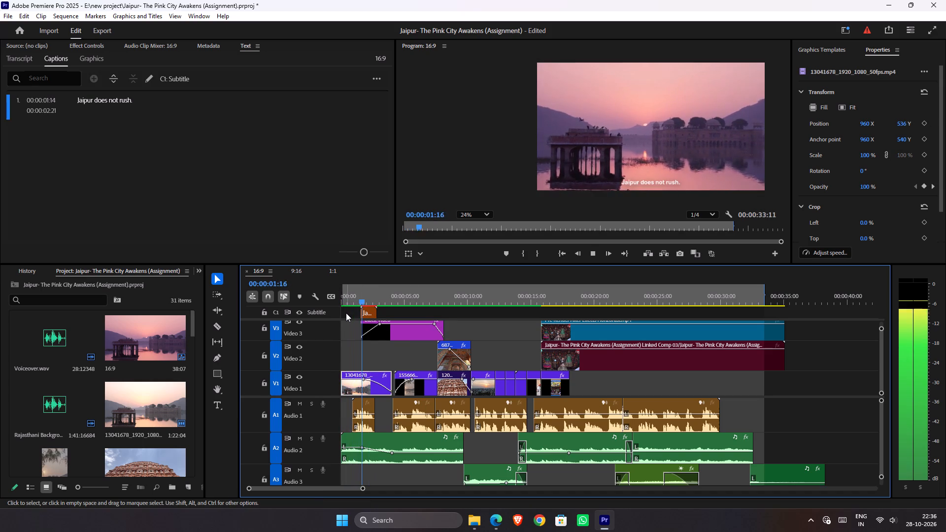
key(space)
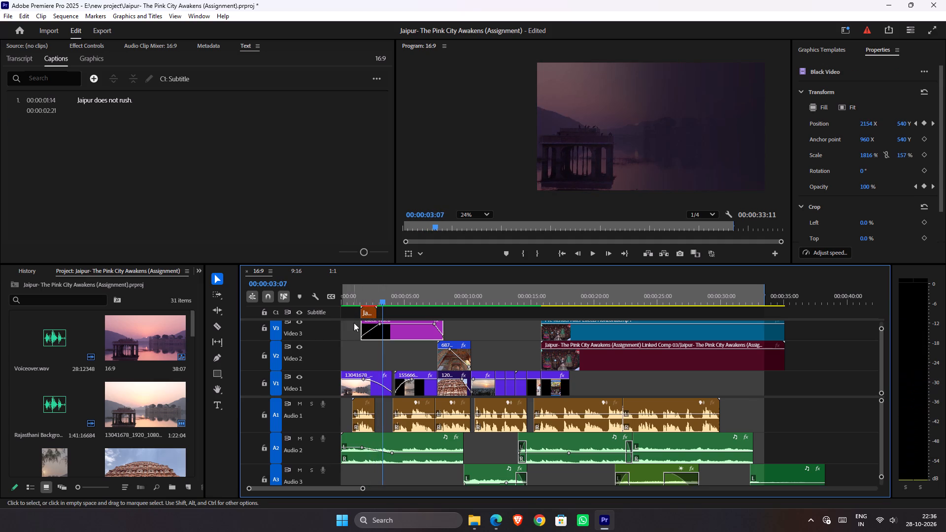
drag(375, 314, 380, 316)
Play back the opening from the start to examine the caption's timing against the voiceover.
drag(380, 299, 354, 299)
key(space)
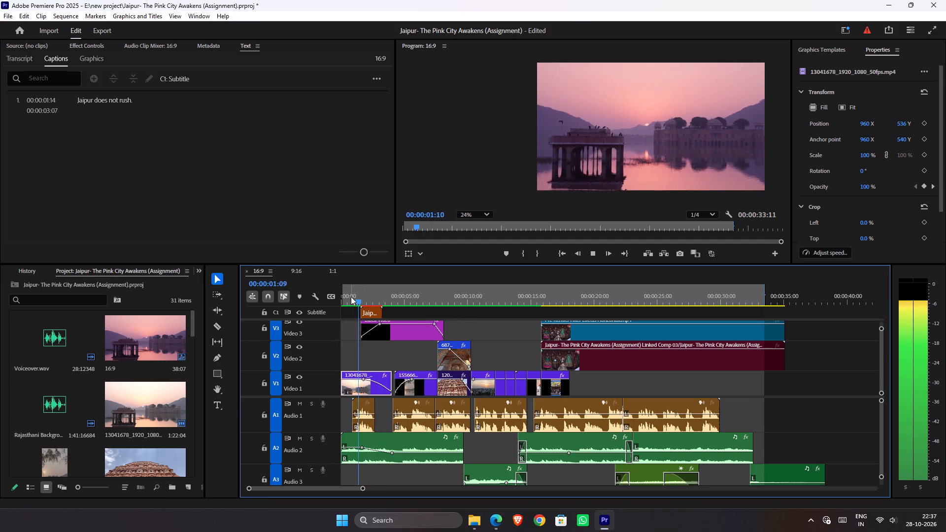
drag(358, 296, 359, 297)
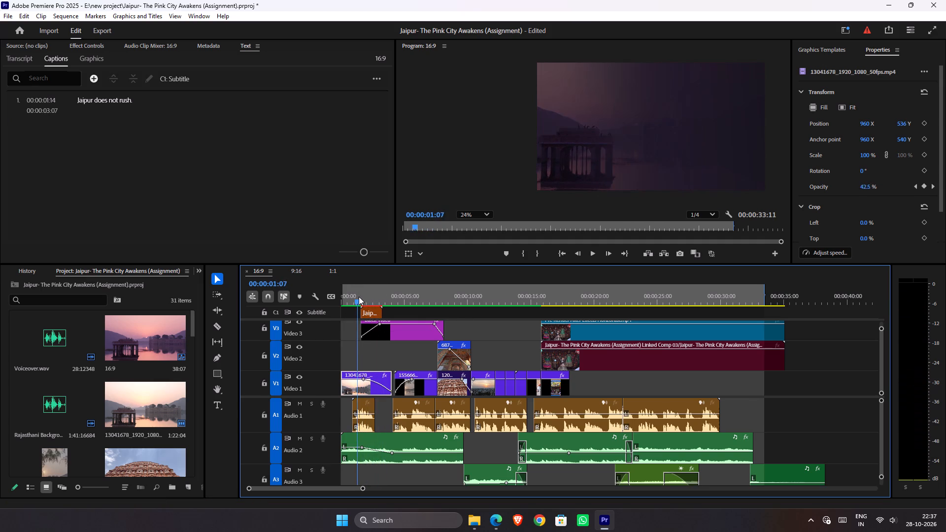
drag(359, 297, 298, 304)
key(space)
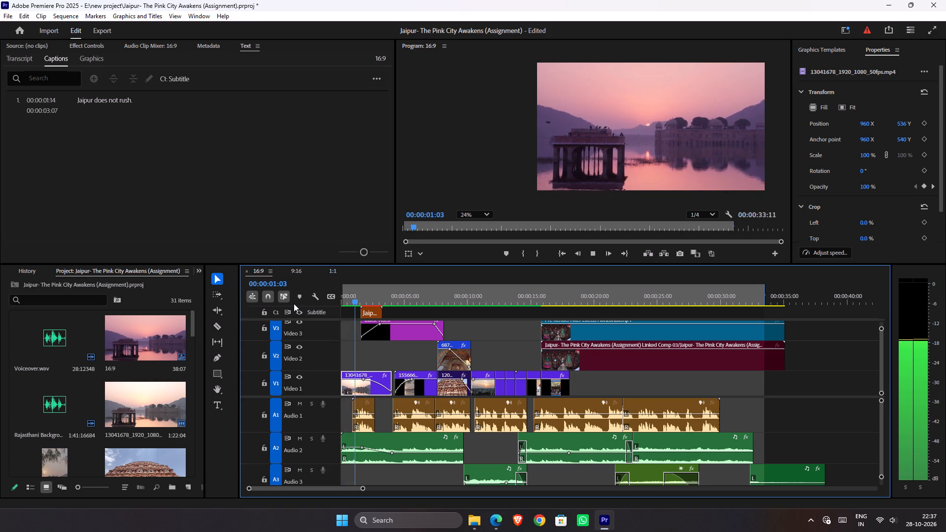
key(space)
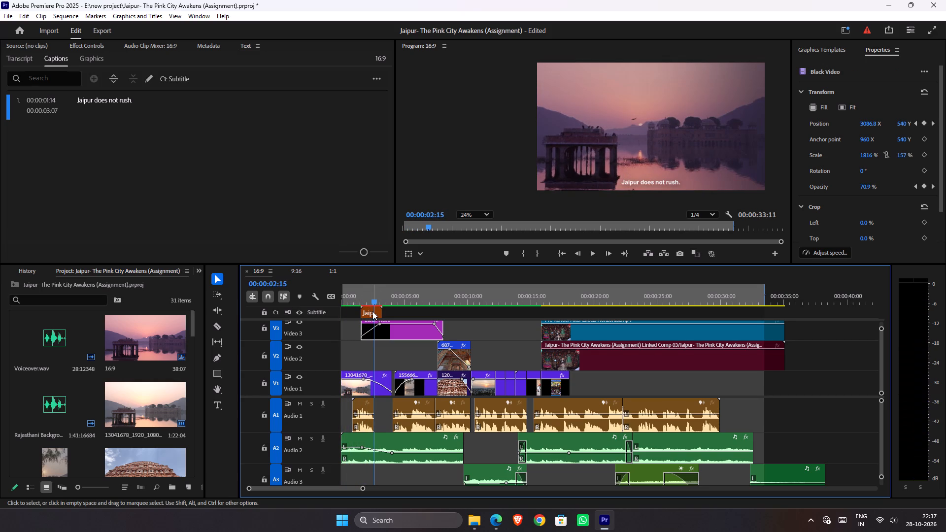
Enable track targeting for the C1 Subtitle track.
alt+scroll(372, 312, up, 8)
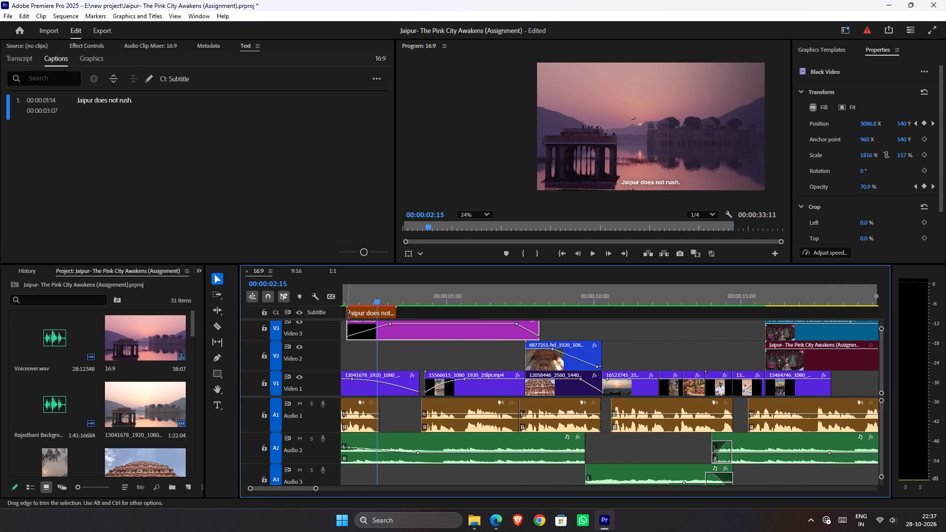
drag(330, 318, 327, 330)
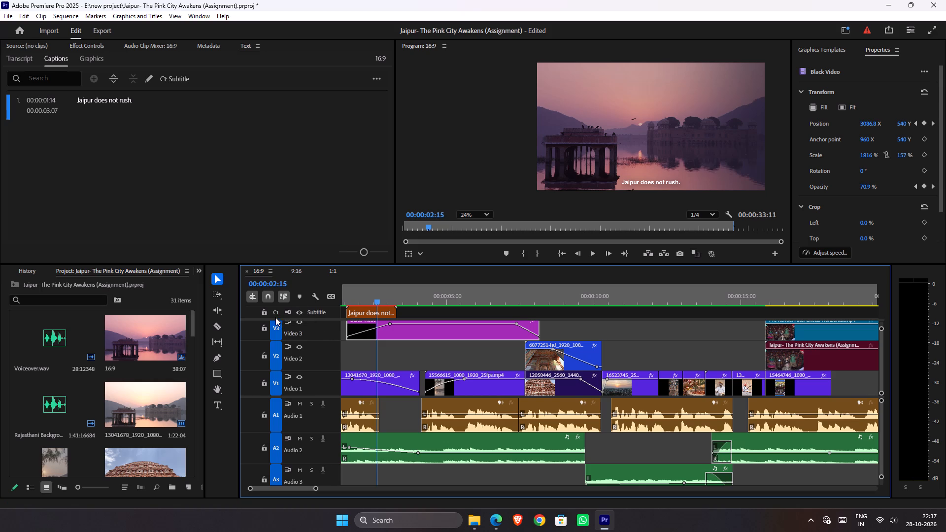
drag(275, 317, 276, 322)
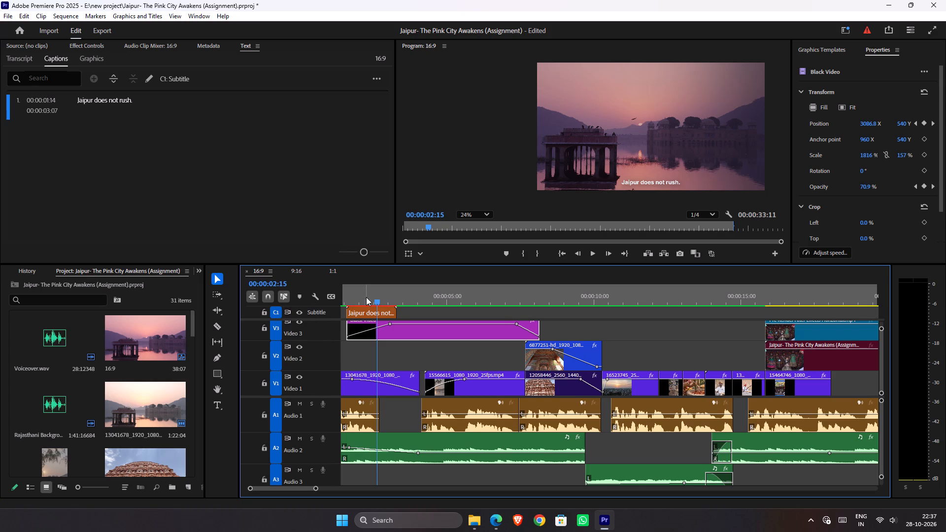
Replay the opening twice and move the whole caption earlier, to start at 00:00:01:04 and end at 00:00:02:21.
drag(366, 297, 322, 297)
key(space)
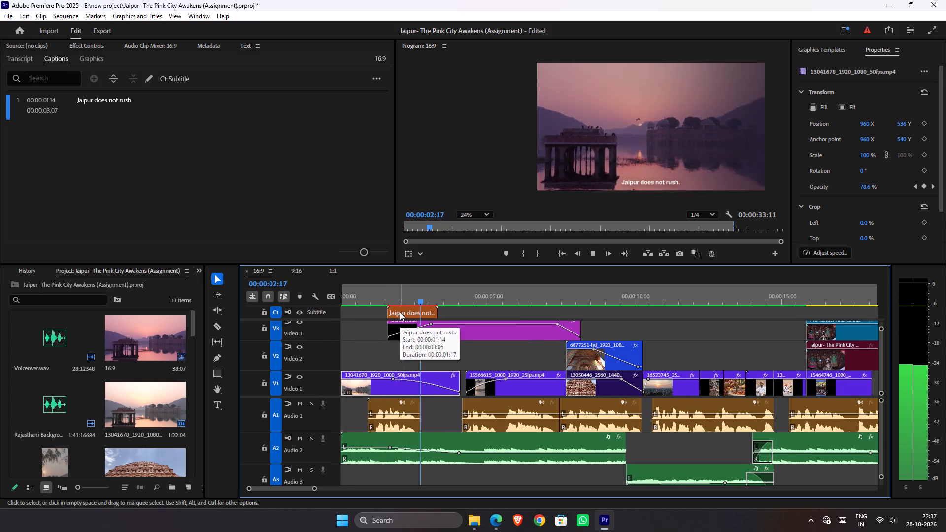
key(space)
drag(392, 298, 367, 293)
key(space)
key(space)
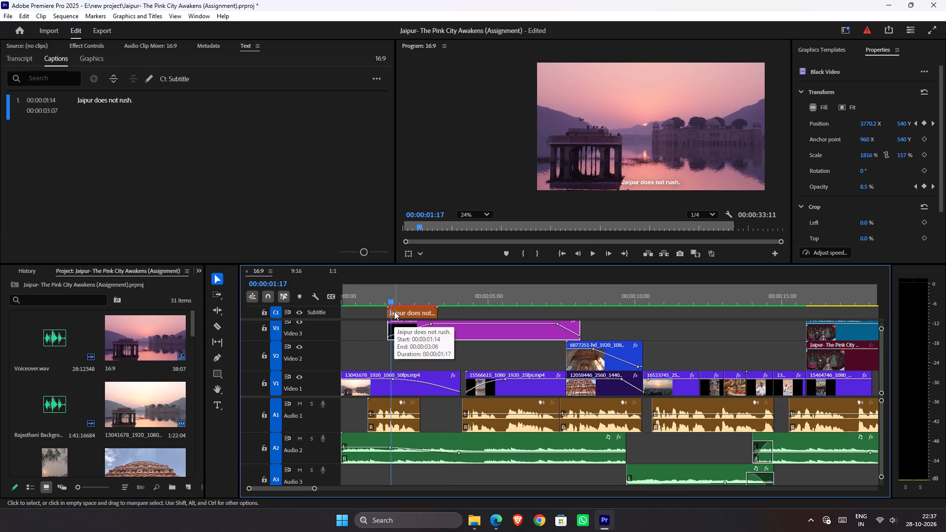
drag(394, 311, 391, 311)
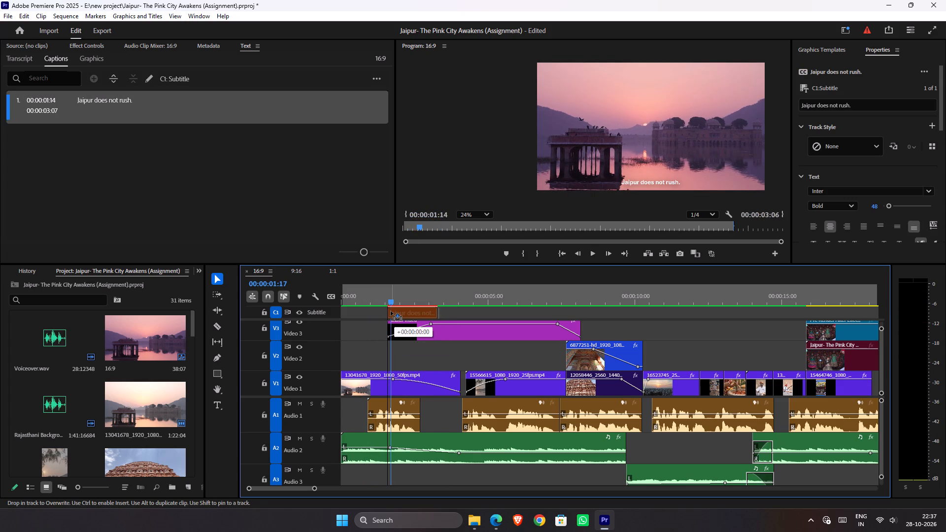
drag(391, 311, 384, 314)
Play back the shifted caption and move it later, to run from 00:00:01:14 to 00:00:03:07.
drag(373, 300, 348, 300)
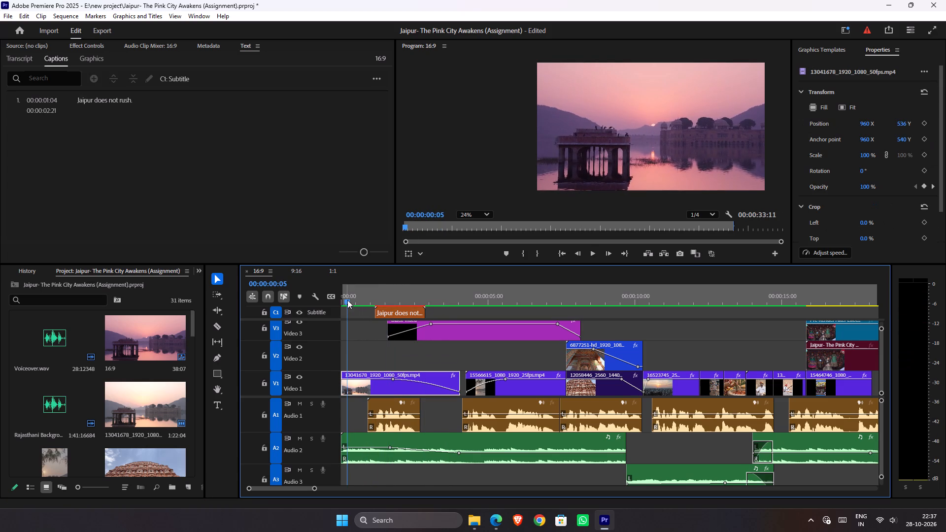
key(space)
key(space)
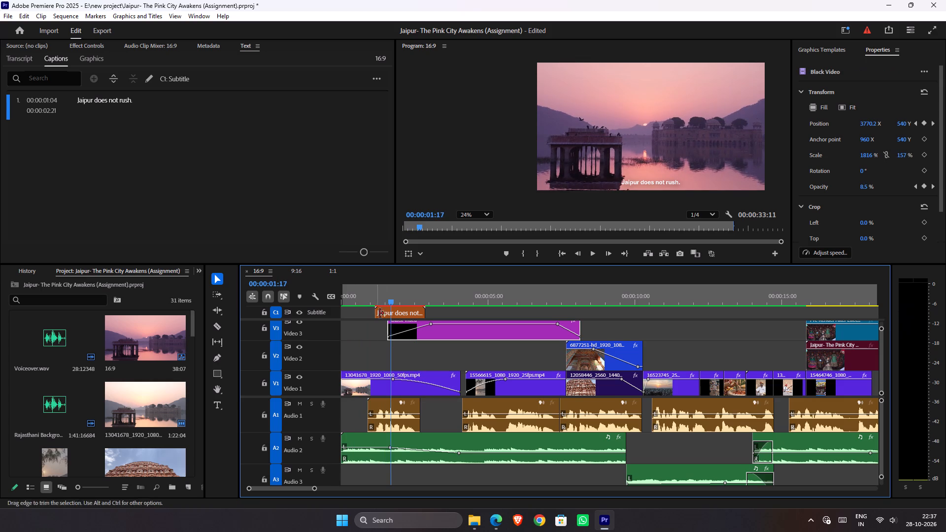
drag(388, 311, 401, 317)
Replay the opening, move the caption to run from 00:00:01:04 to 00:00:02:21, and return the playhead to the sequence start.
drag(393, 301, 333, 290)
key(space)
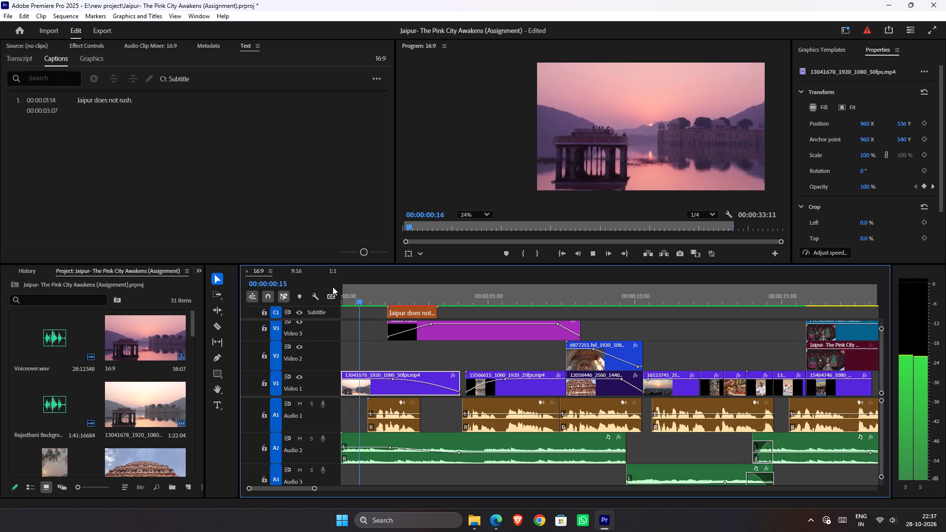
key(space)
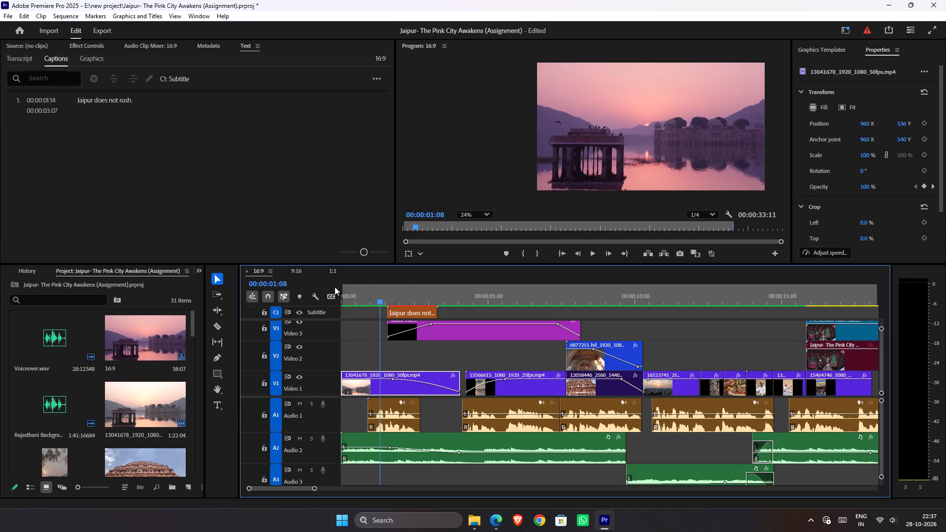
key(space)
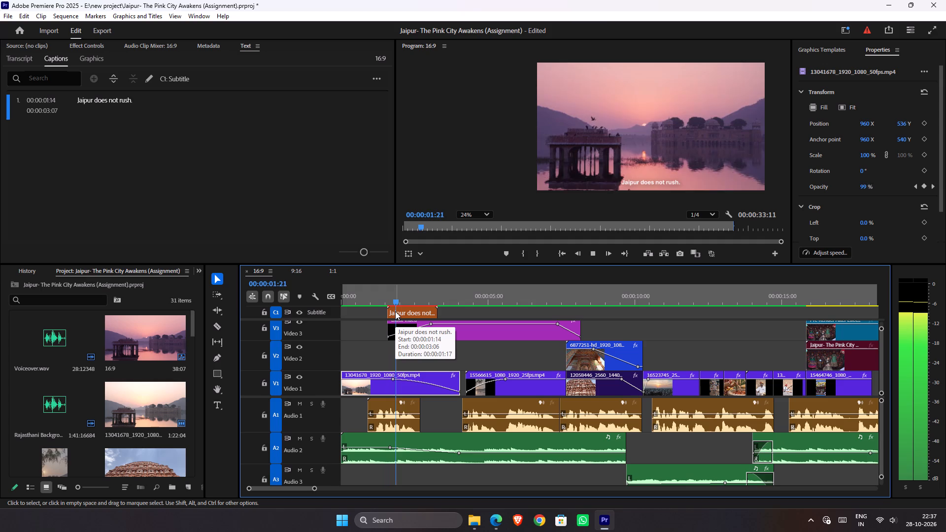
key(space)
drag(396, 312, 389, 312)
drag(378, 296, 333, 294)
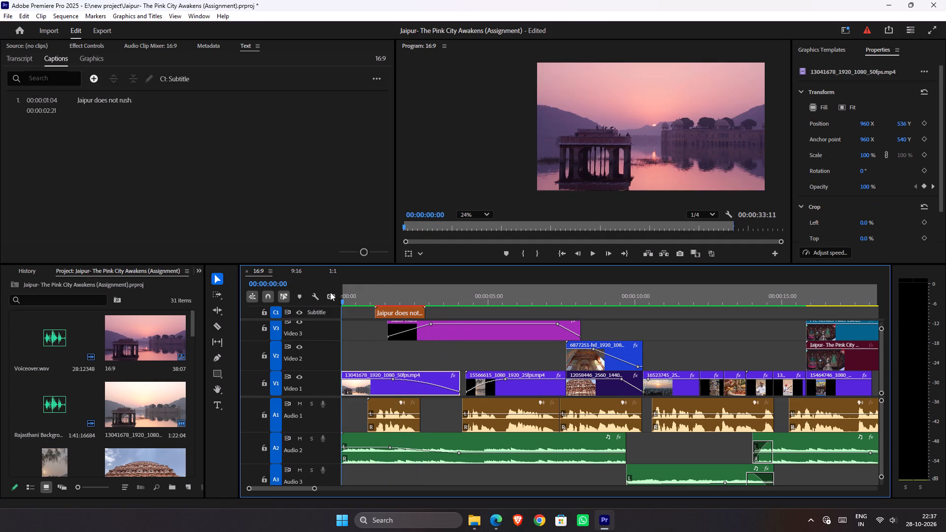
Play the opening and move the "Jaipur does not rush." caption to run from 00:00:01:14 to 00:00:03:07.
key(space)
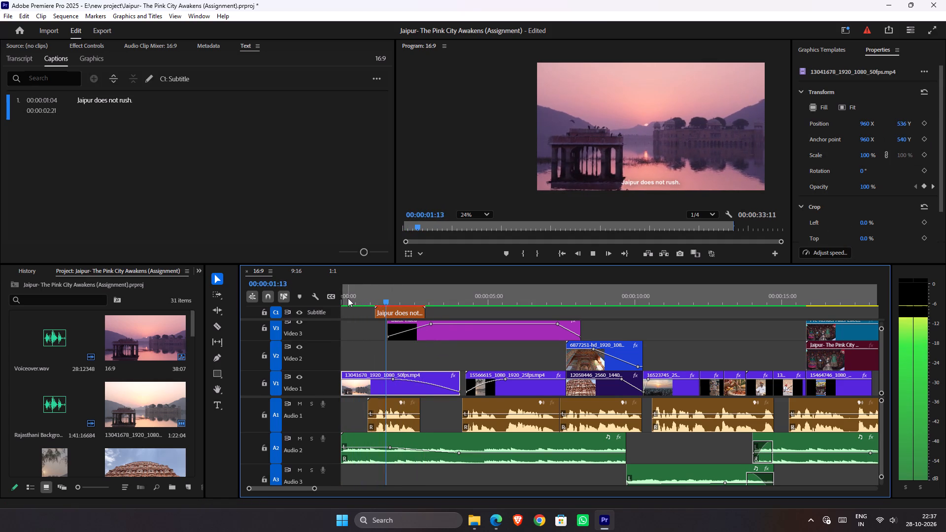
key(space)
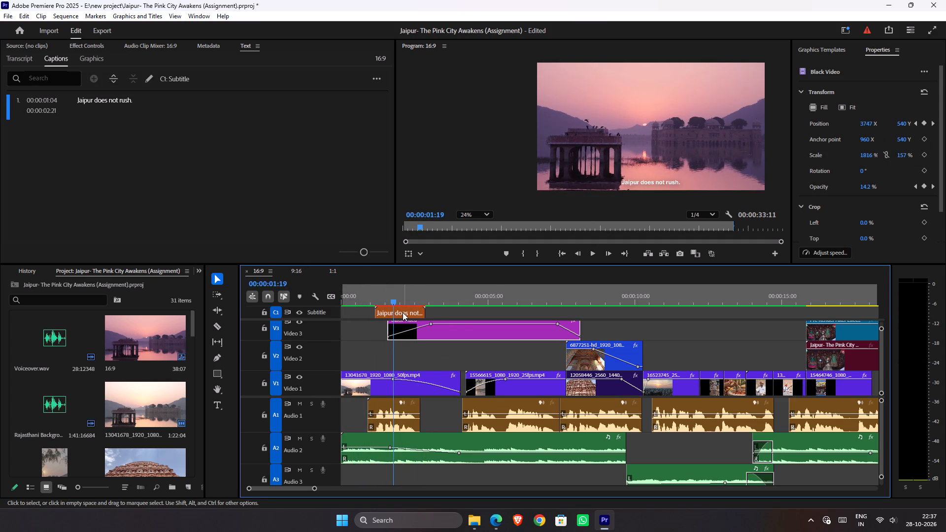
drag(403, 312, 409, 315)
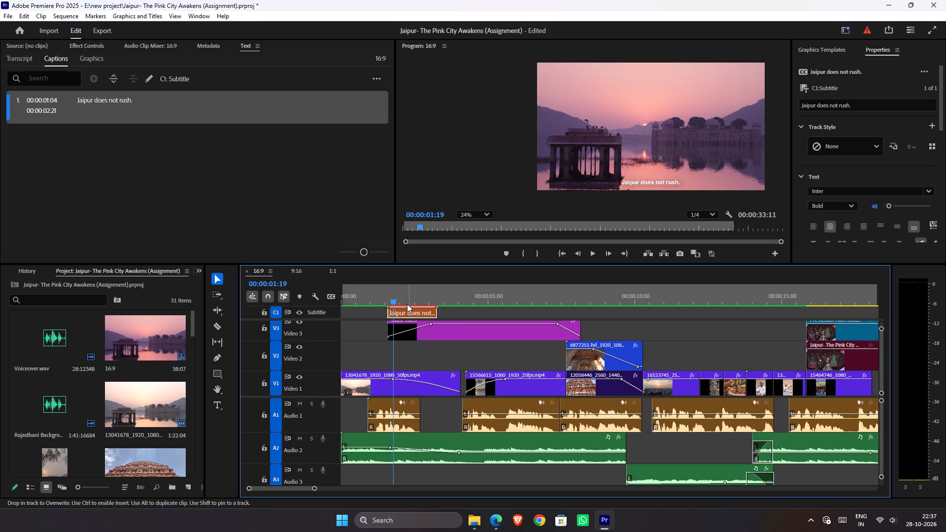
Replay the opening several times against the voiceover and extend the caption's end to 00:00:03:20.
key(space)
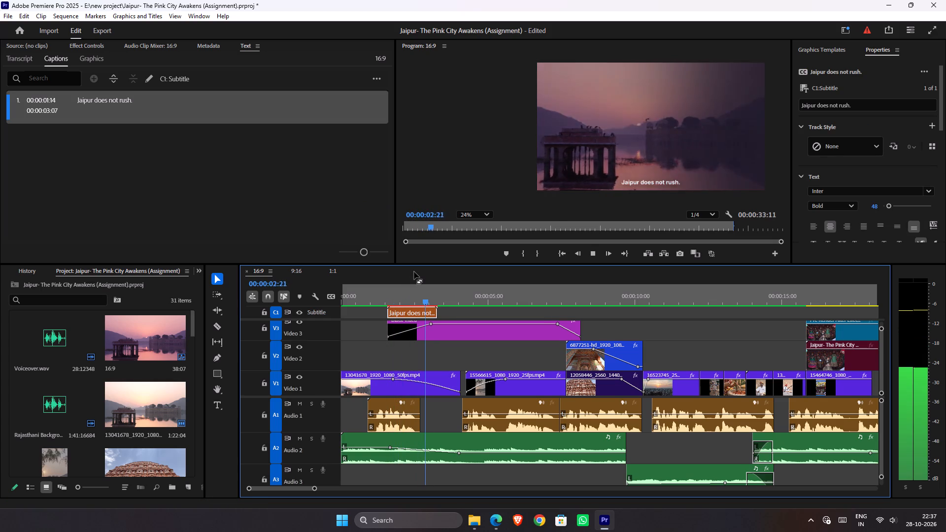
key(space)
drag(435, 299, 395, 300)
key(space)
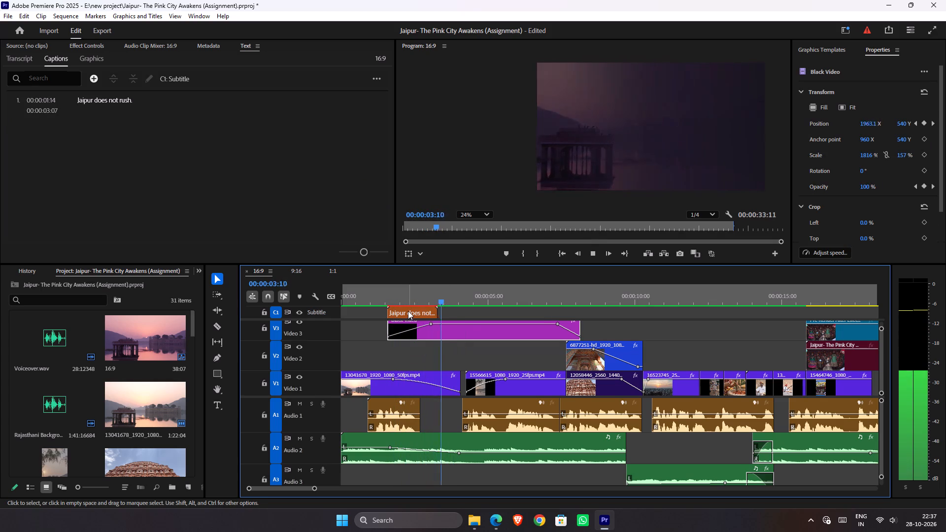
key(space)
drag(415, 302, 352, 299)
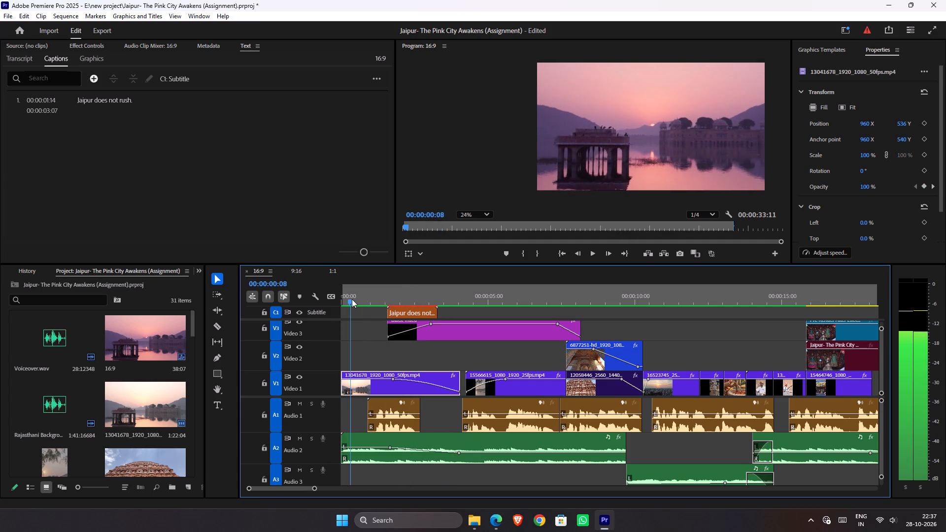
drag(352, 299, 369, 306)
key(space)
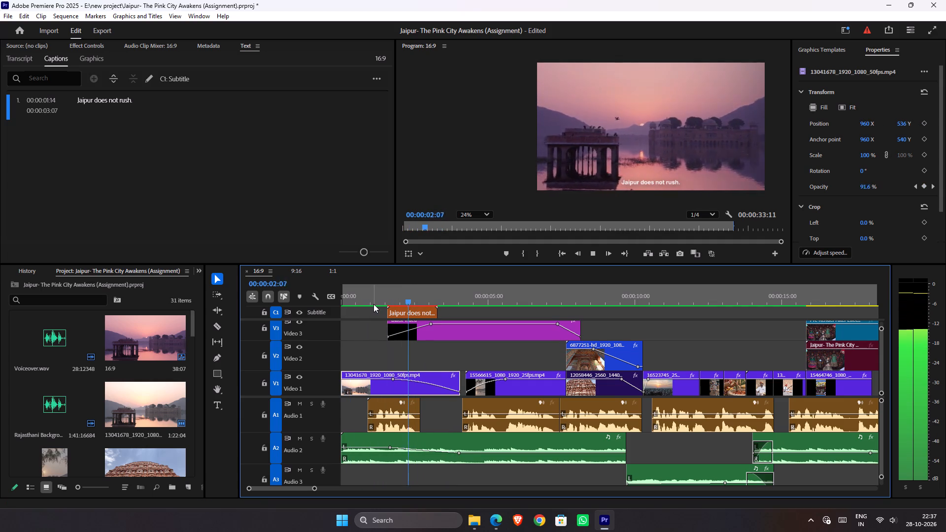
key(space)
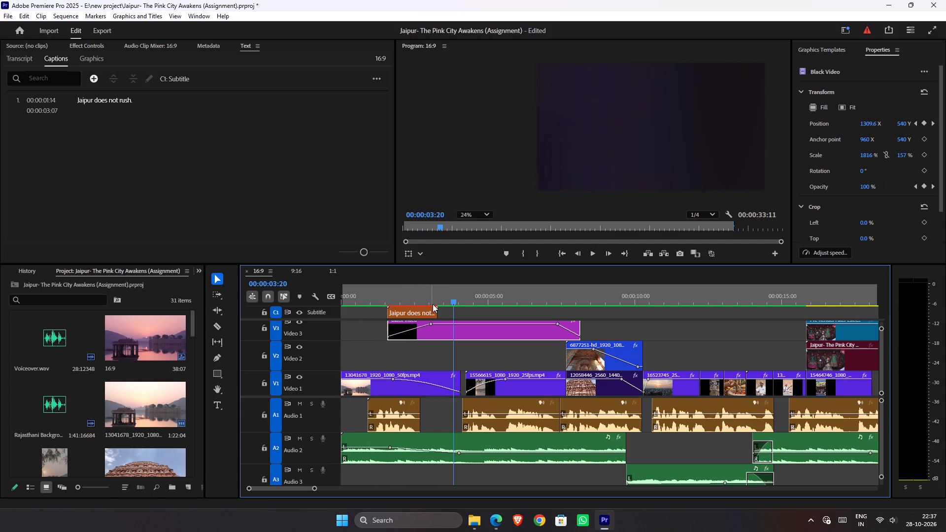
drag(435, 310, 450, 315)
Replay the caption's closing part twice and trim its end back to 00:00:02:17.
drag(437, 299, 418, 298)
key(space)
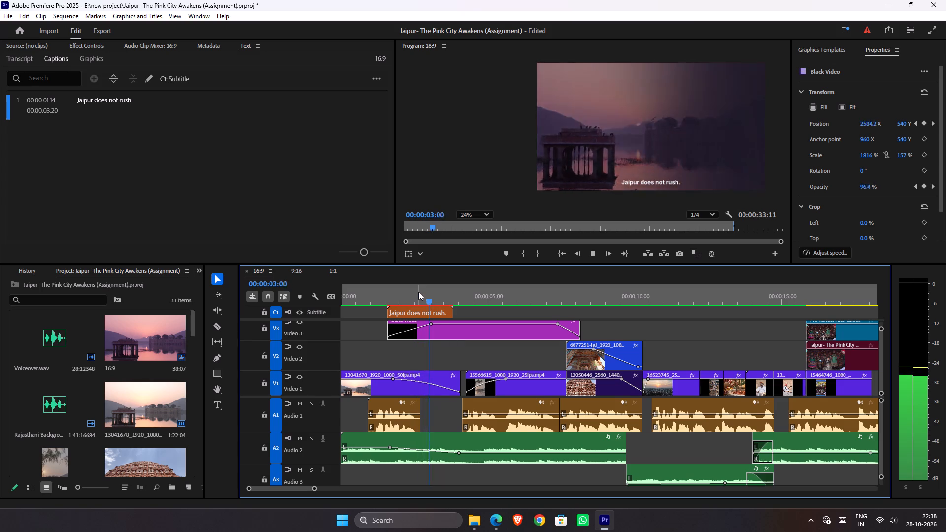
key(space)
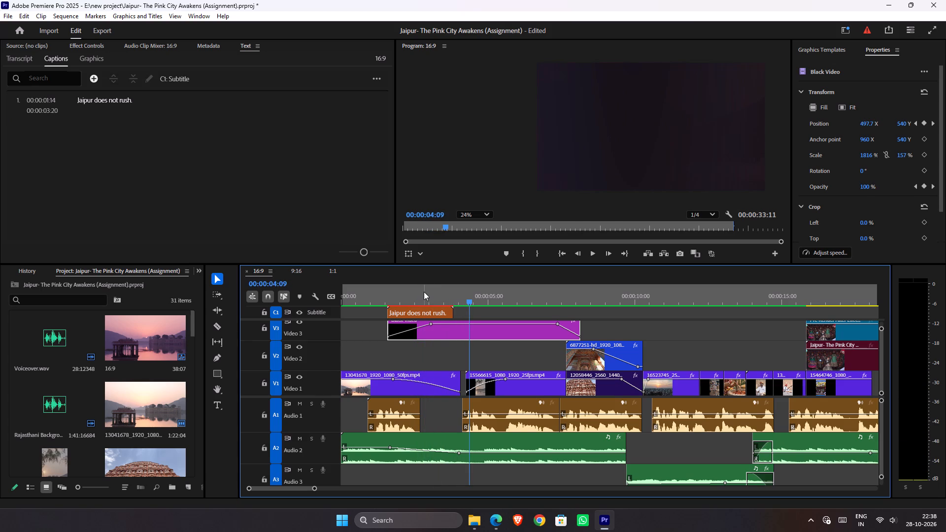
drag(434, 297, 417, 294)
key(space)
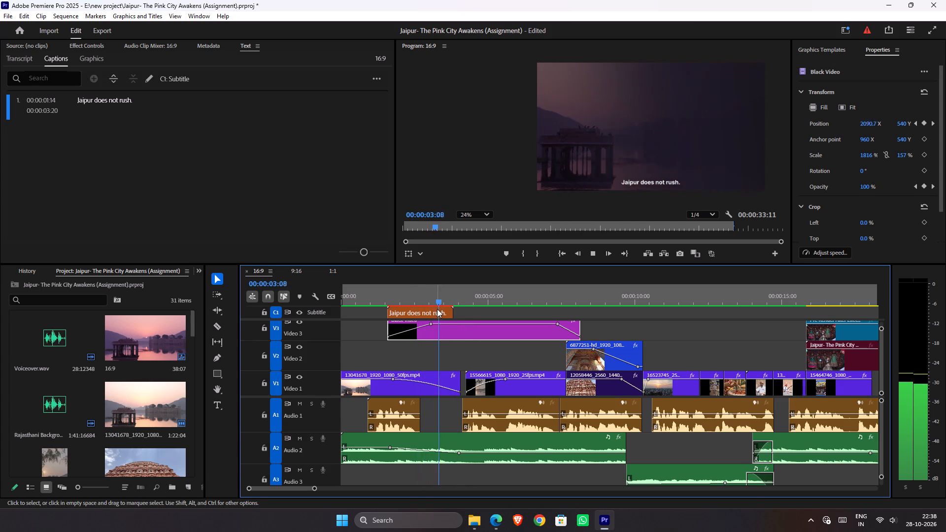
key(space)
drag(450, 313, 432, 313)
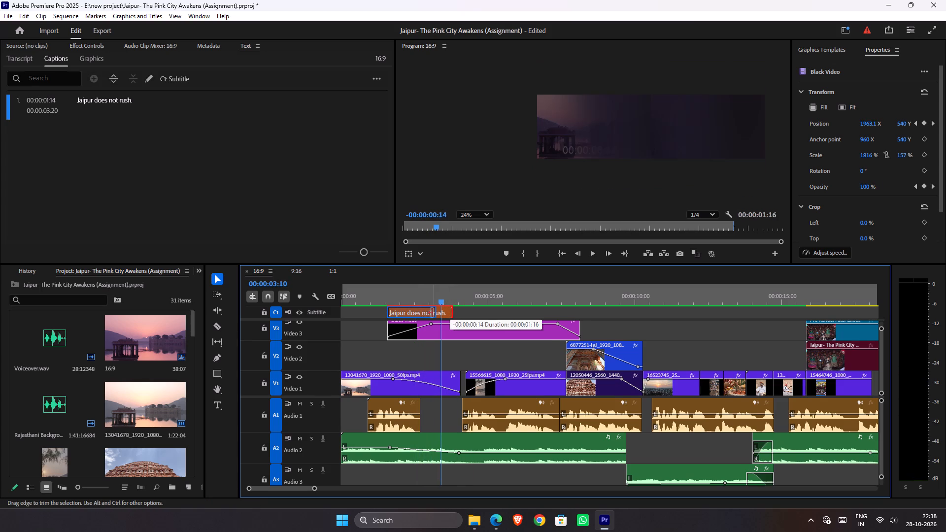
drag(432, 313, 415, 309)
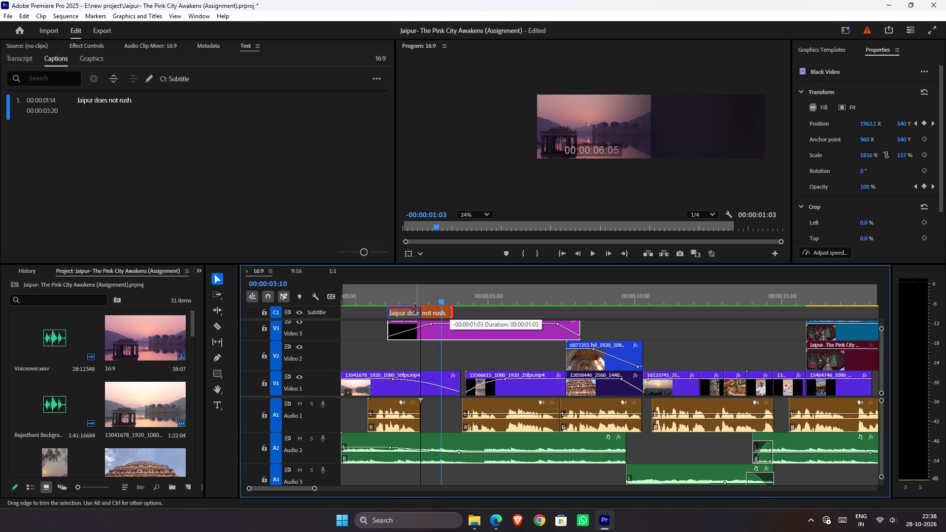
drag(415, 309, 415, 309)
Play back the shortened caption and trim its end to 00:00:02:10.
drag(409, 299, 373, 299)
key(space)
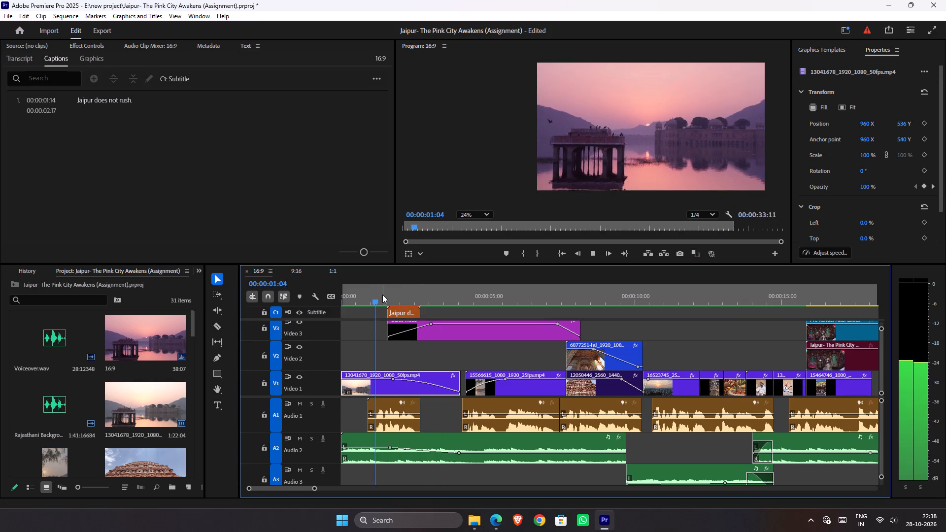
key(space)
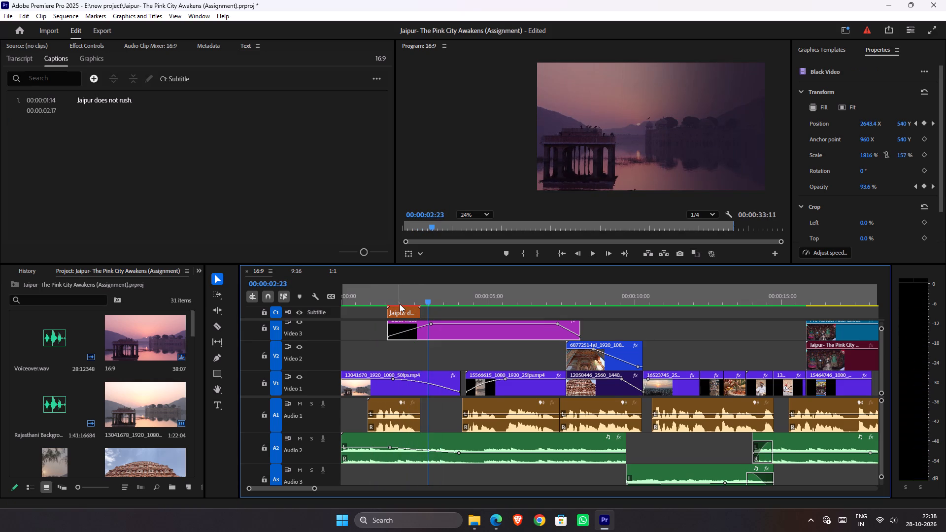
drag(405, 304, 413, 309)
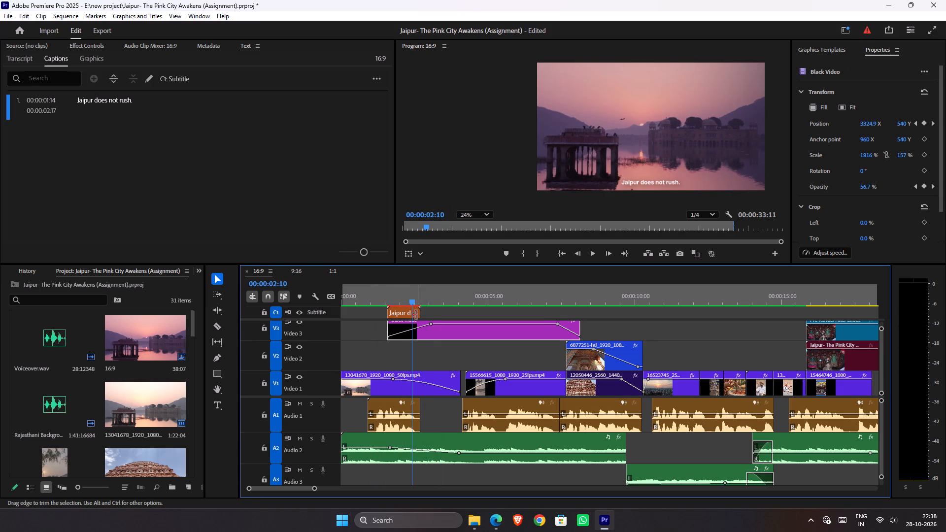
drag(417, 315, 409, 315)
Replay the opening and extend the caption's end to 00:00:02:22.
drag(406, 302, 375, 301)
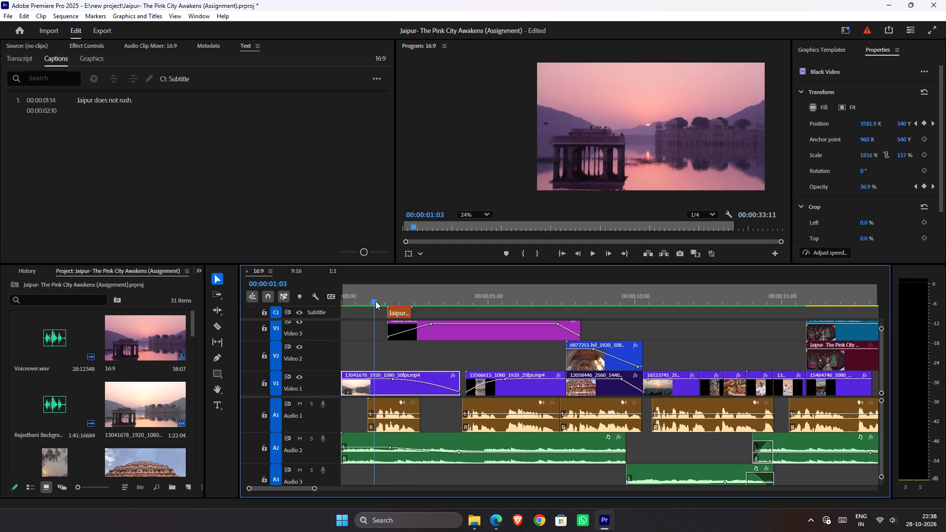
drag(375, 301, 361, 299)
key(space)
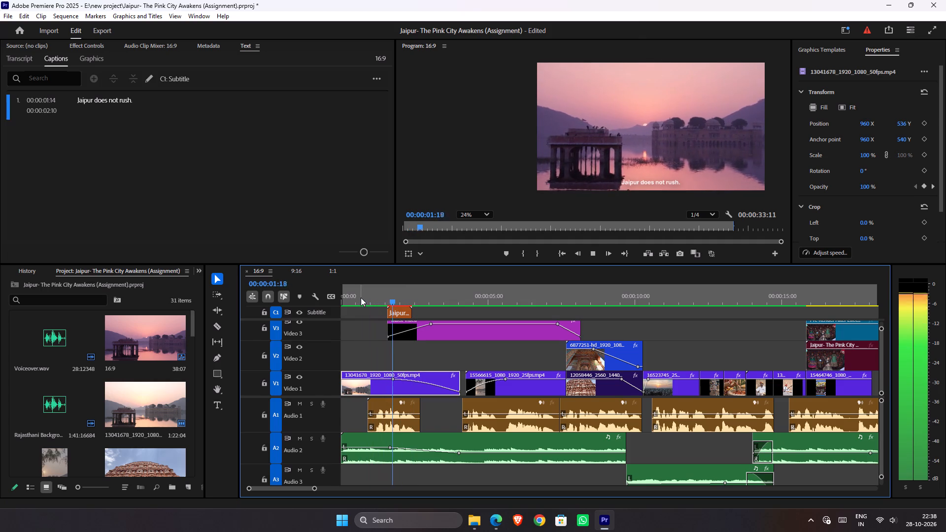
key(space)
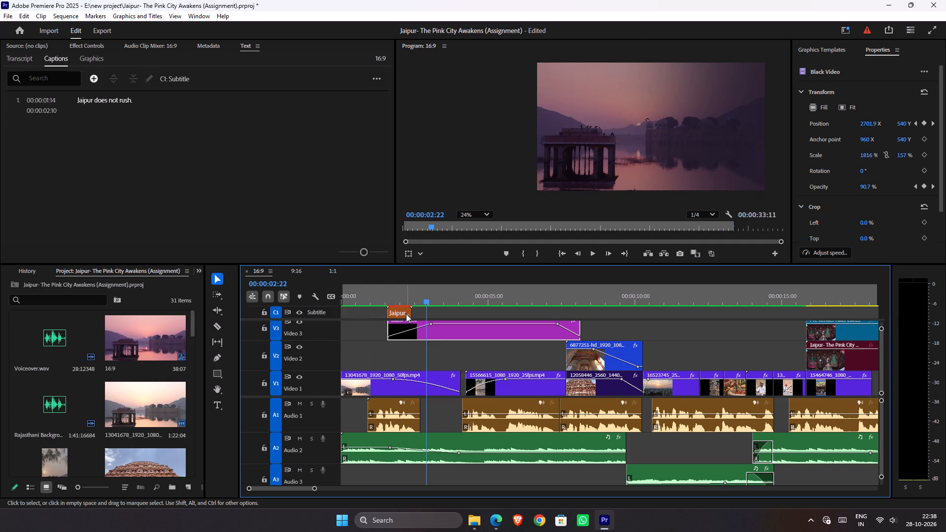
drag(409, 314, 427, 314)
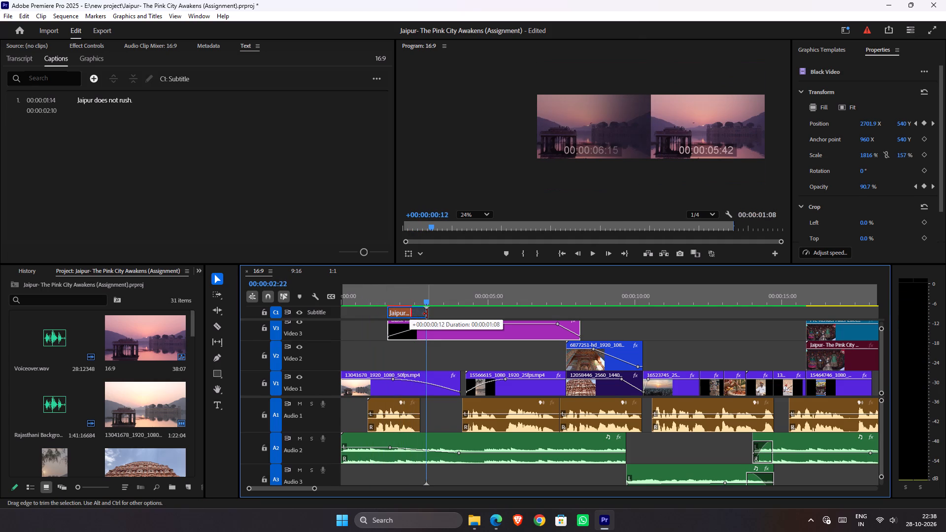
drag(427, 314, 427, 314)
Play back the caption, extend its end to 00:00:03:10, and replay it to check the timing.
drag(418, 303, 381, 302)
key(space)
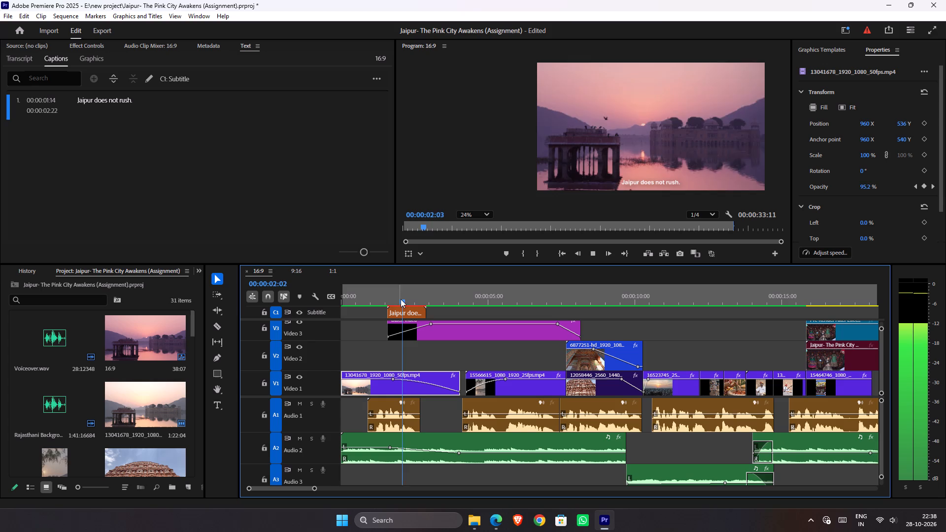
key(space)
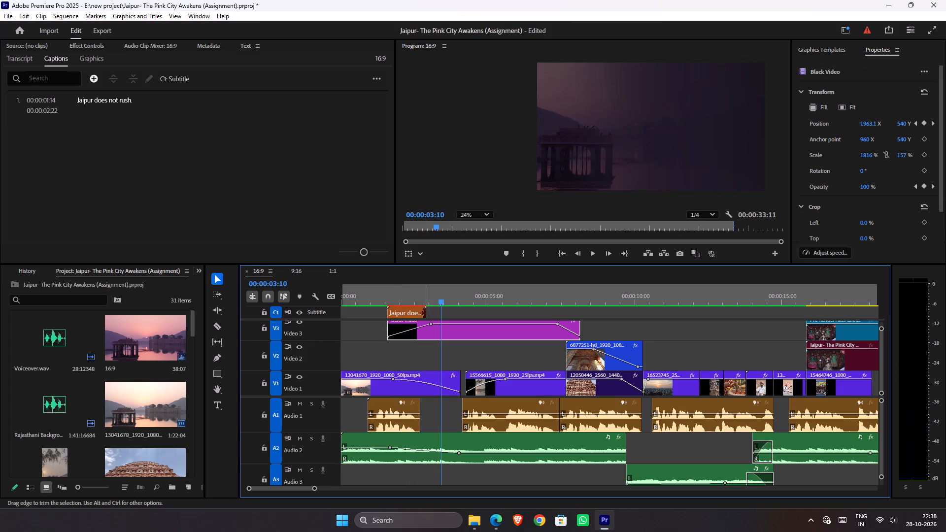
drag(425, 313, 442, 316)
drag(439, 306, 431, 304)
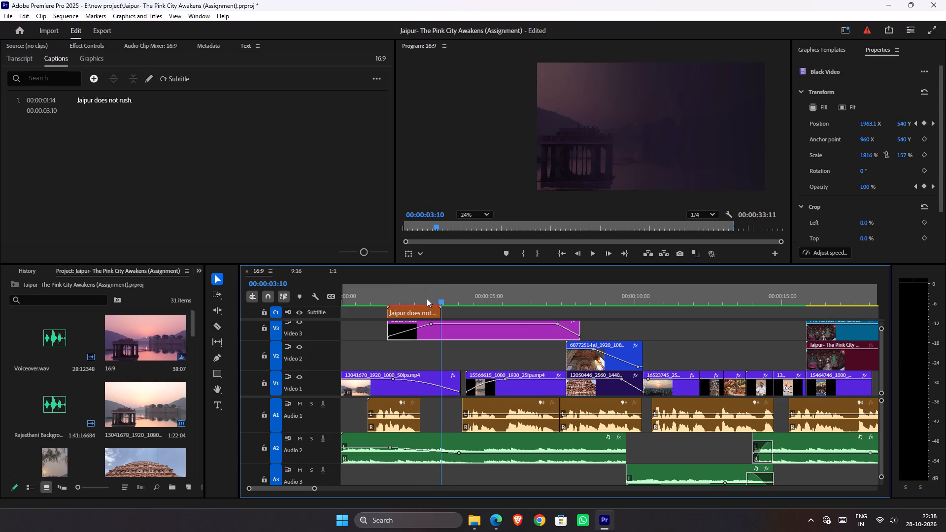
drag(426, 299, 380, 301)
key(space)
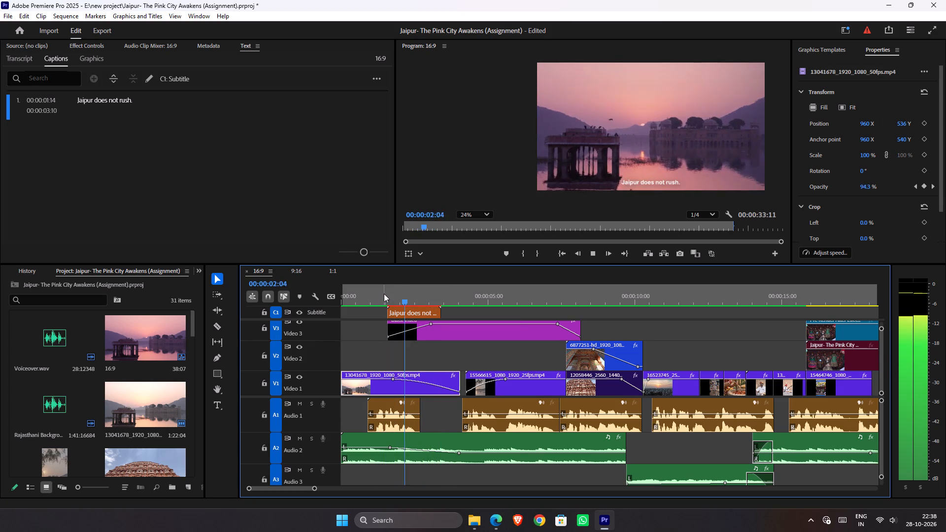
key(space)
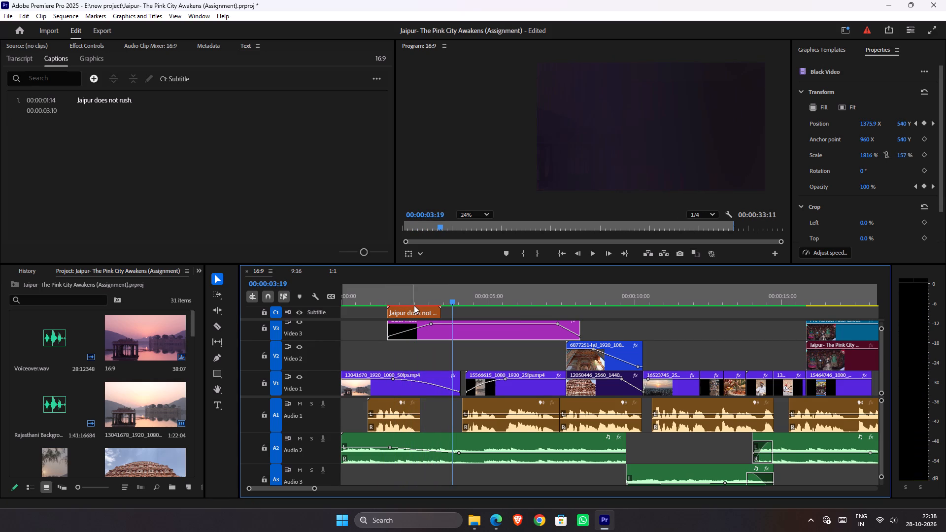
click(436, 301)
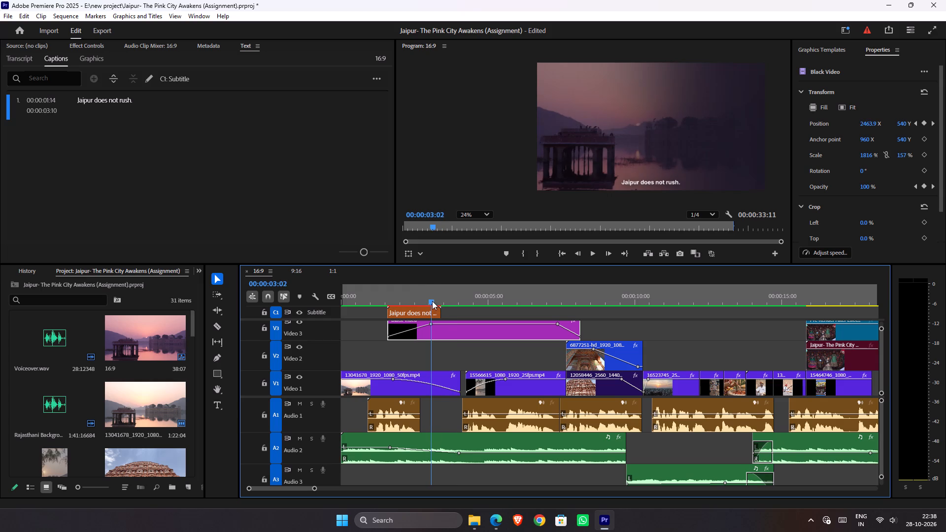
Select the caption and examine its text, alignment, fill, stroke, background and shadow settings.
click(433, 315)
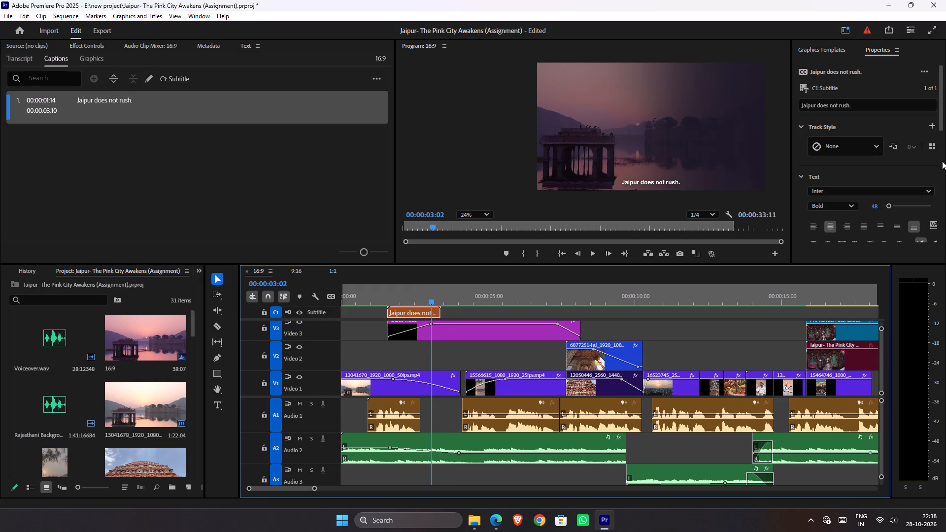
scroll(930, 150, down, 12)
scroll(930, 152, up, 1)
scroll(930, 152, down, 11)
scroll(909, 159, up, 1)
scroll(909, 159, down, 18)
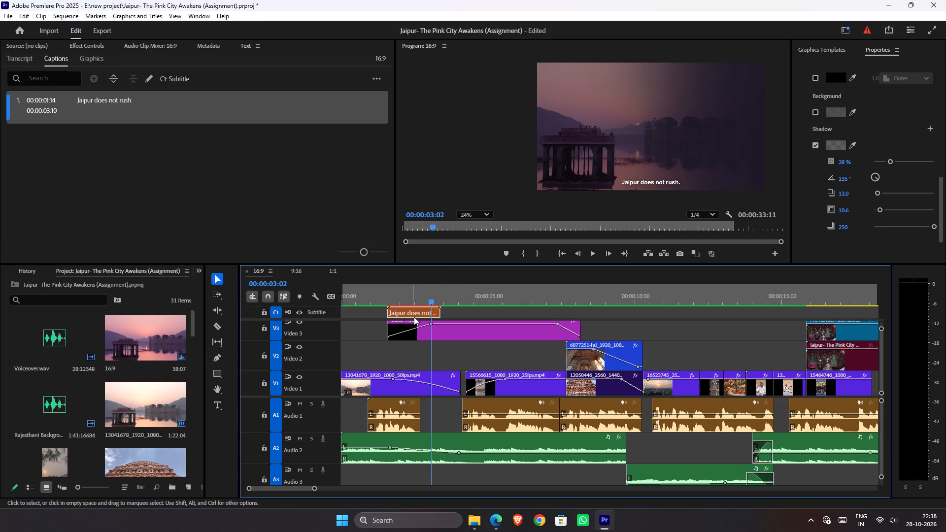
scroll(871, 127, up, 1)
scroll(871, 127, down, 1)
scroll(871, 127, up, 7)
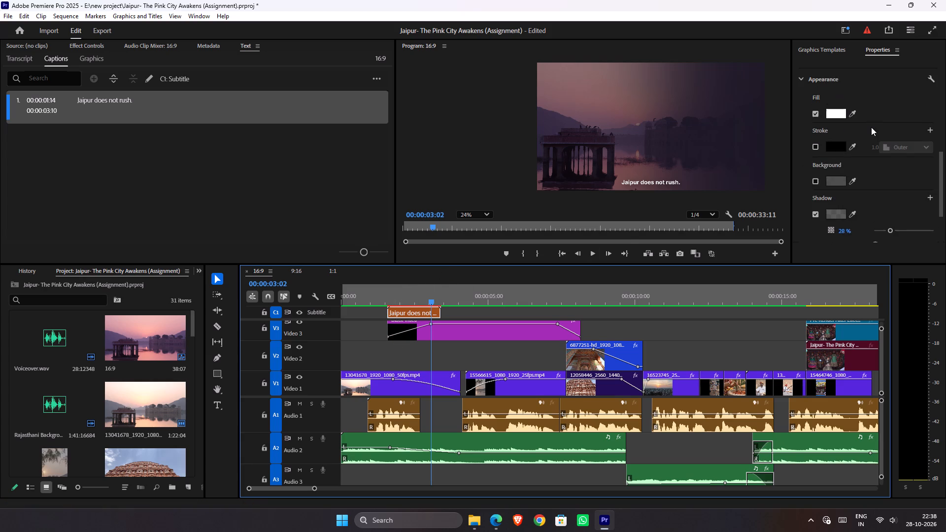
scroll(872, 127, up, 8)
scroll(884, 124, down, 1)
scroll(884, 124, up, 9)
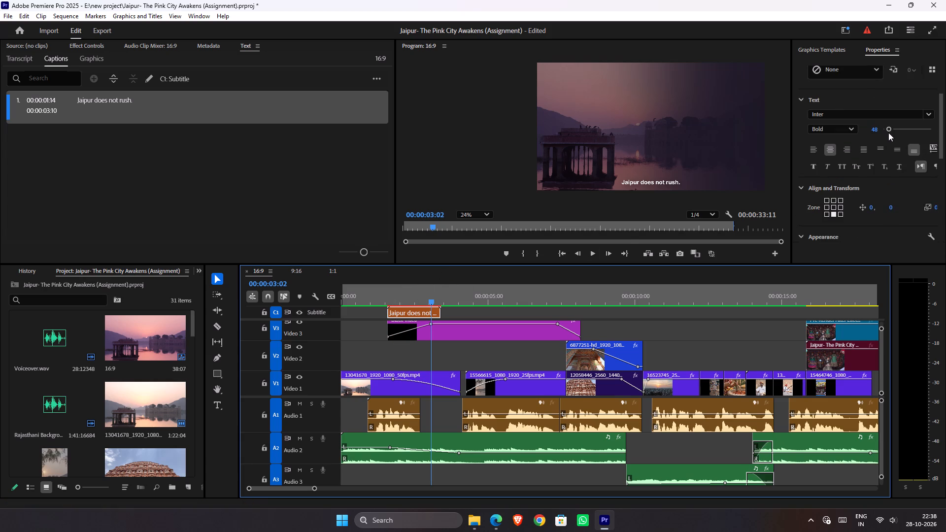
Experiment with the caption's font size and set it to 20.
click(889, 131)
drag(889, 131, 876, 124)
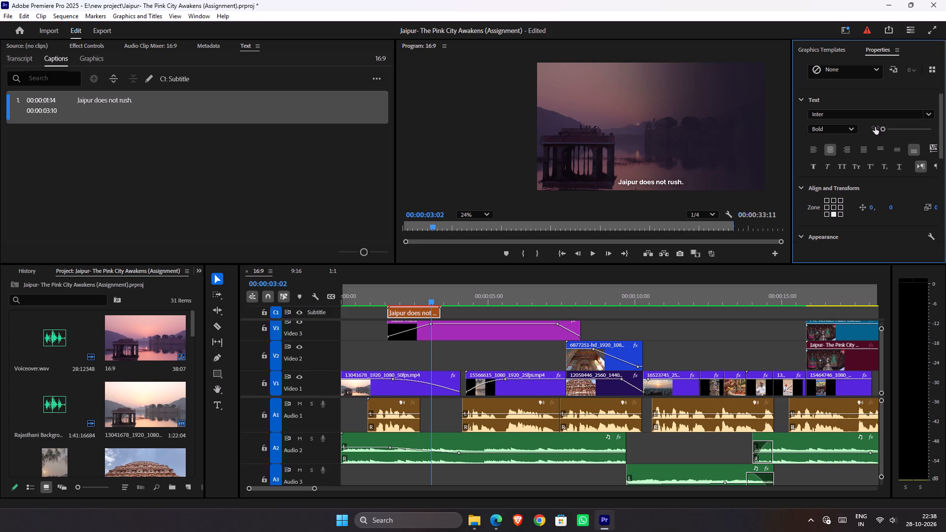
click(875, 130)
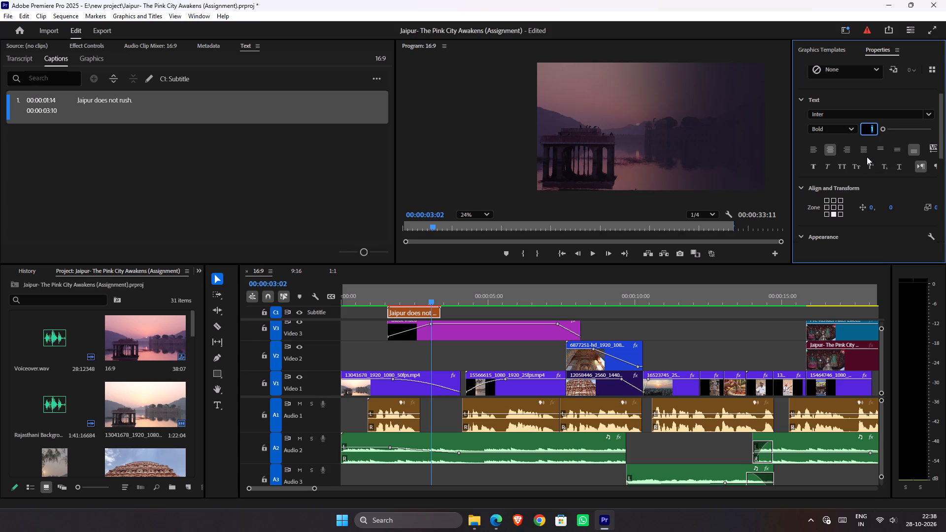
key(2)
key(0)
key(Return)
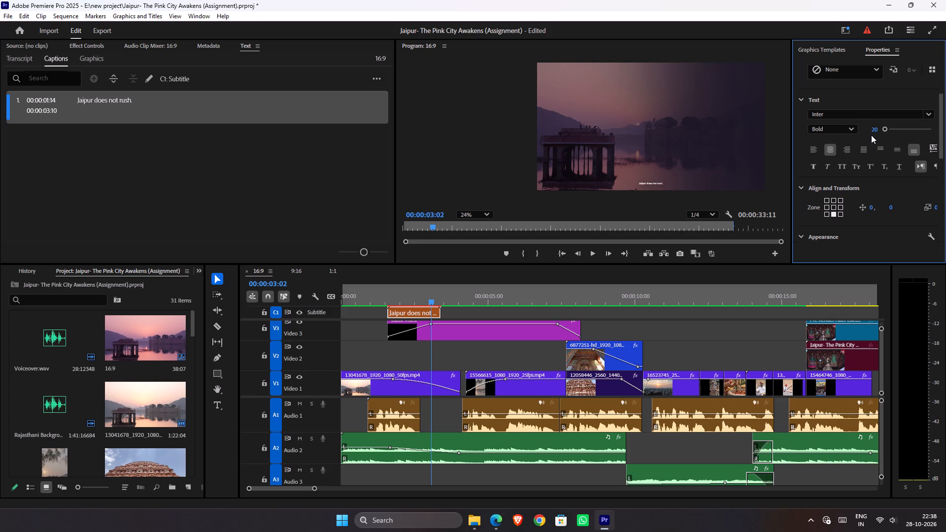
Set the caption's font size to 30.
click(876, 128)
text(30)
key(Return)
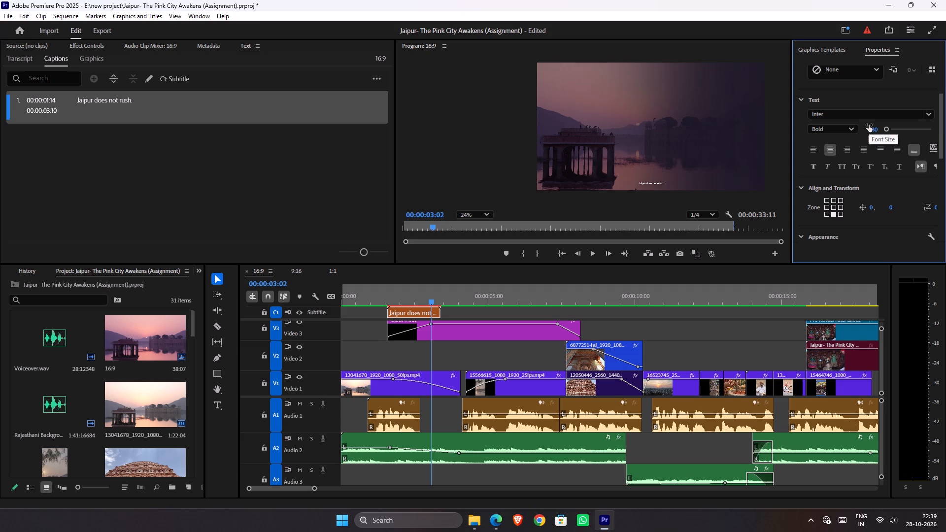
Increase the "Jaipur does not rush." caption's font size in small increments, compare sizes, and settle on 35.
click(871, 128)
key(Up)
key(Up)
key(Up)
key(Up)
key(Up)
key(Up)
key(Up)
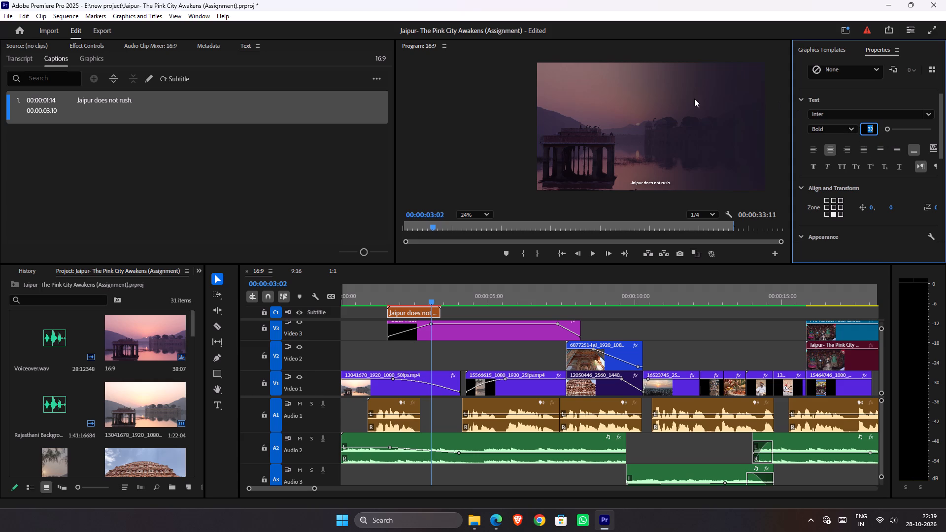
key(Up)
key(Up)
key(Up)
key(Up)
key(Up)
key(Down)
key(Down)
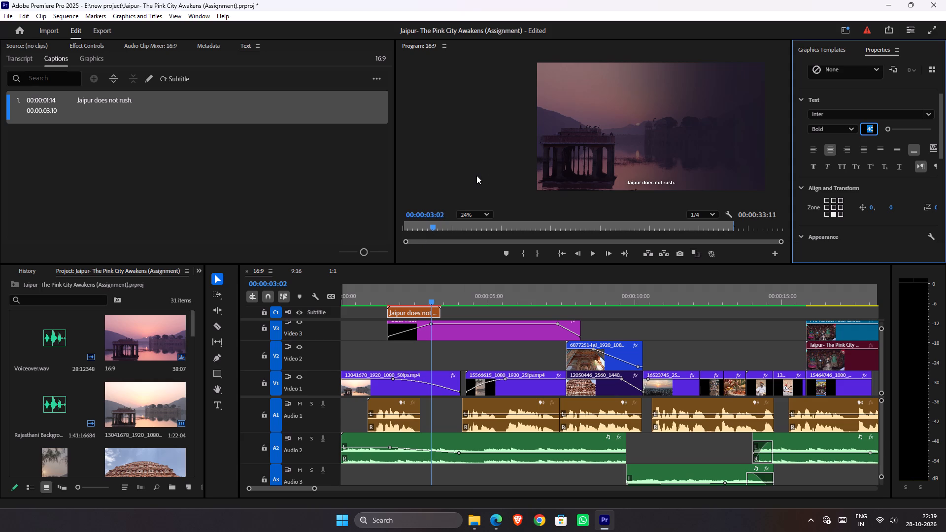
key(Down)
key(Down)
key(Down)
key(Down)
key(Down)
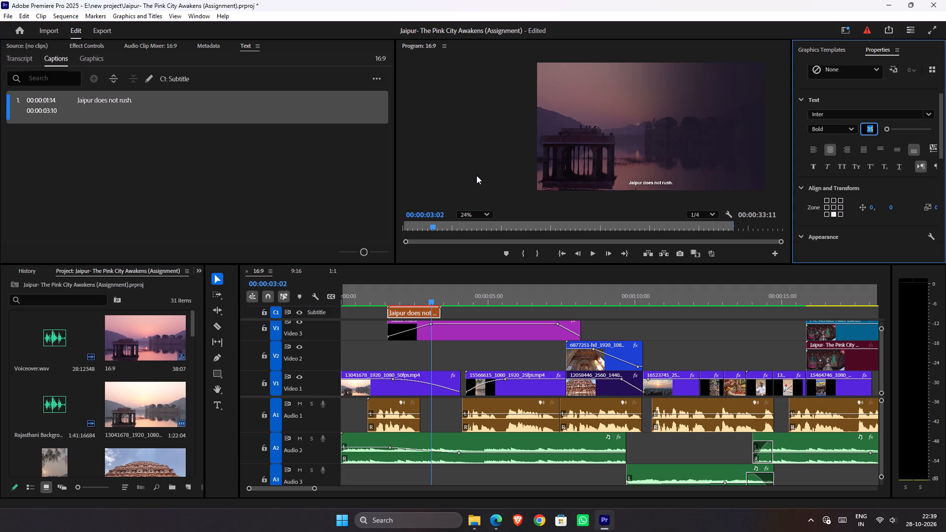
key(Return)
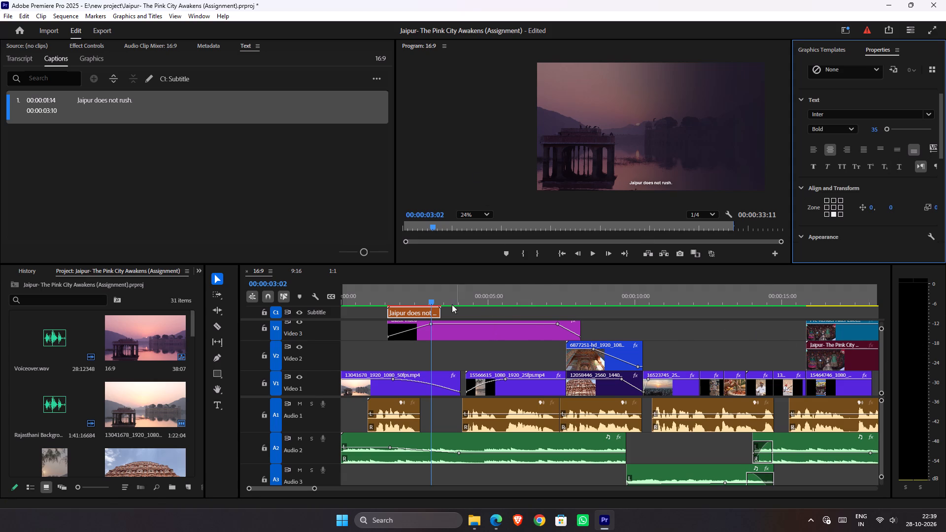
Play on to find the next voiceover line and duplicate the caption on the subtitle track, starting at 00:00:04:12.
key(space)
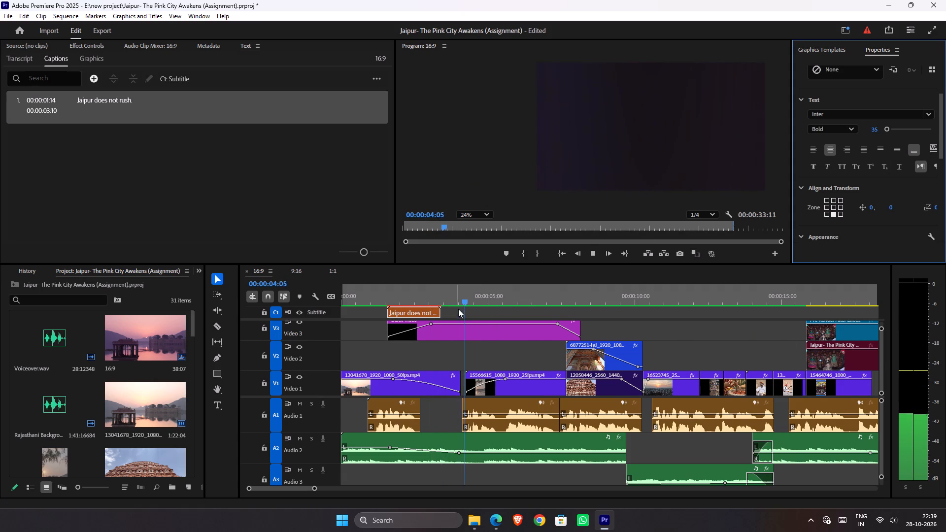
key(space)
drag(473, 301, 452, 301)
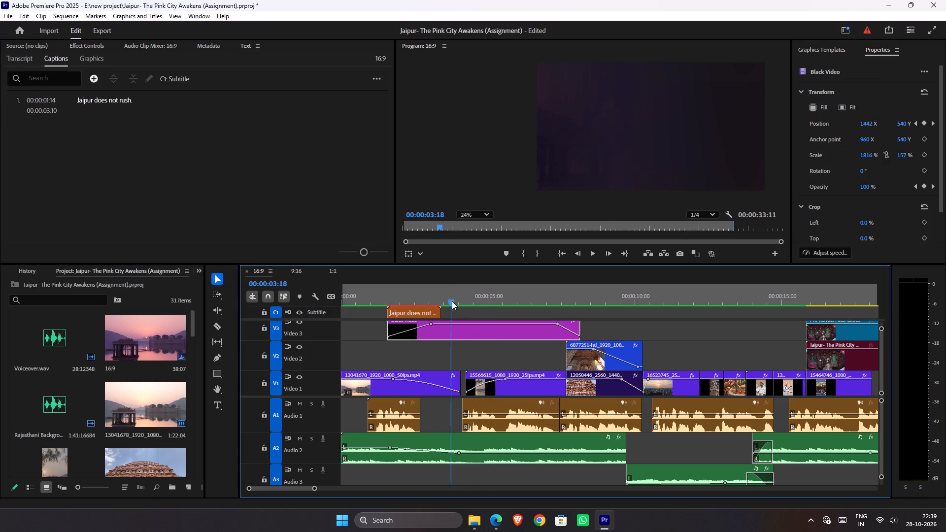
key(space)
key(space)
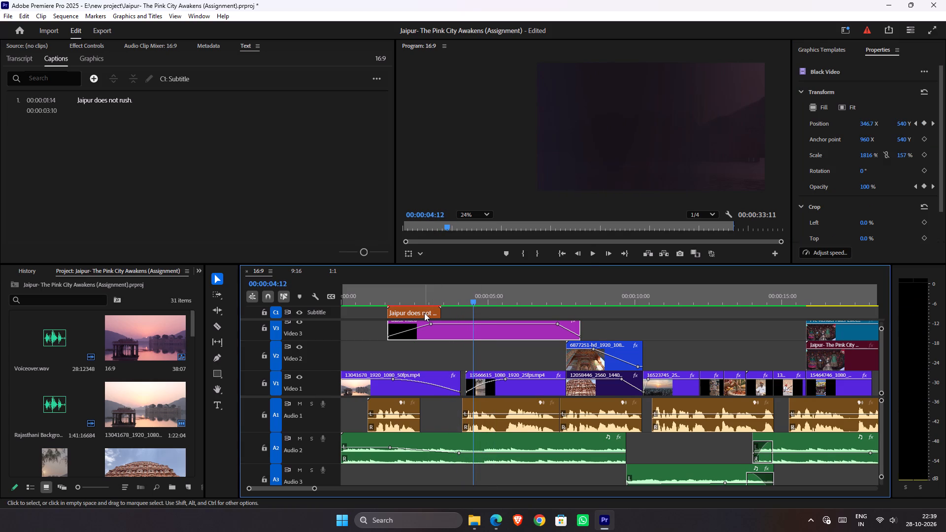
click(424, 313)
alt+drag(424, 313, 483, 316)
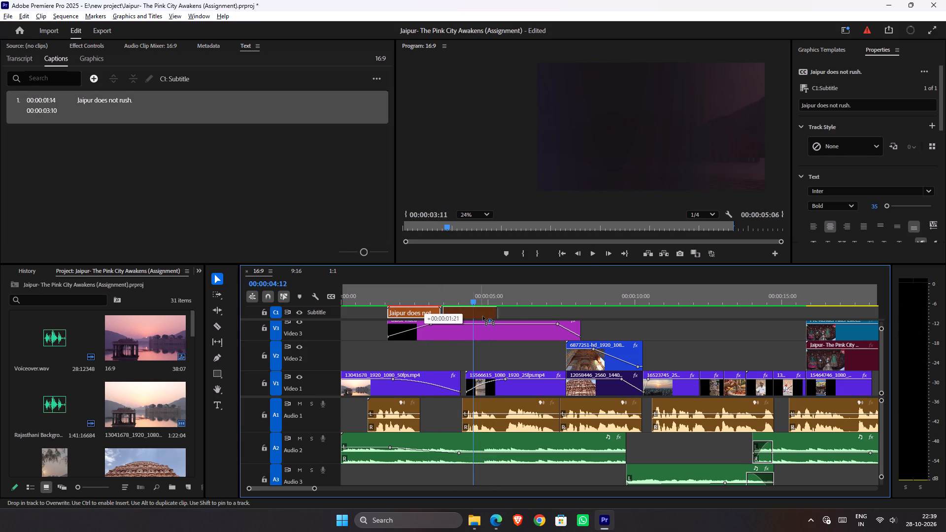
alt+drag(483, 316, 506, 313)
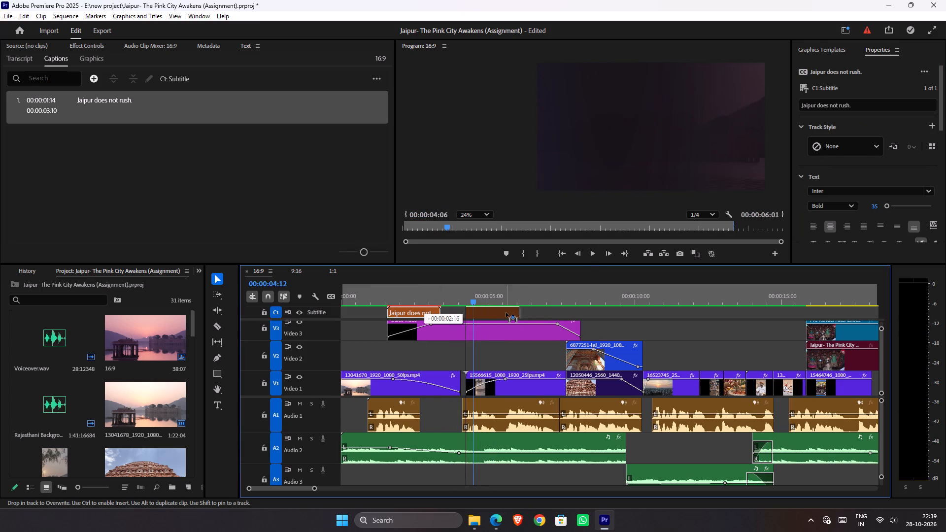
alt+drag(506, 313, 508, 313)
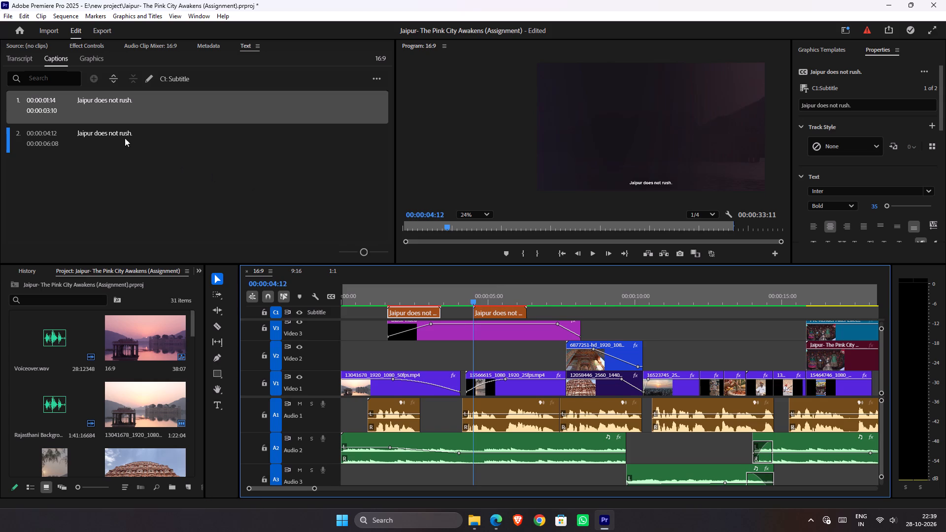
Replace the duplicated caption's text with "It Unfolds,".
double_click(124, 136)
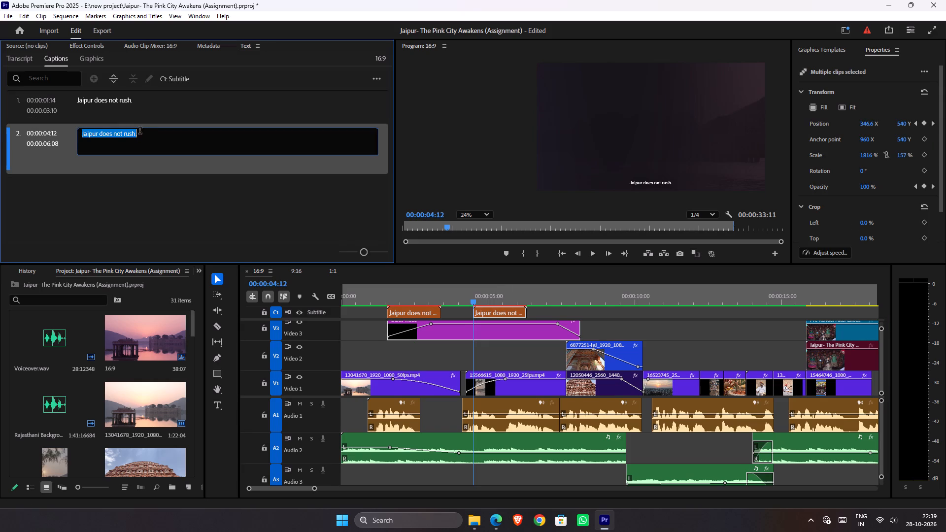
key(shift+i)
text(t)
key(space)
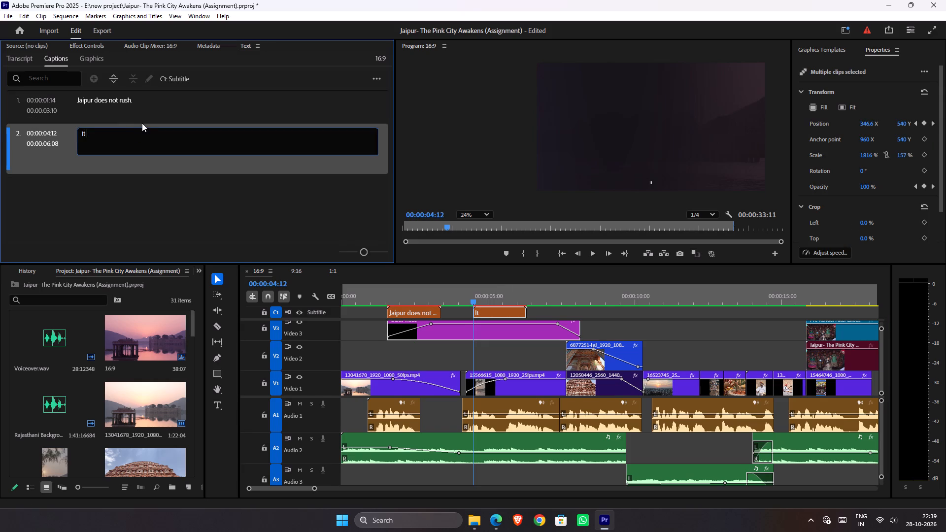
key(shift+u)
text(nfols)
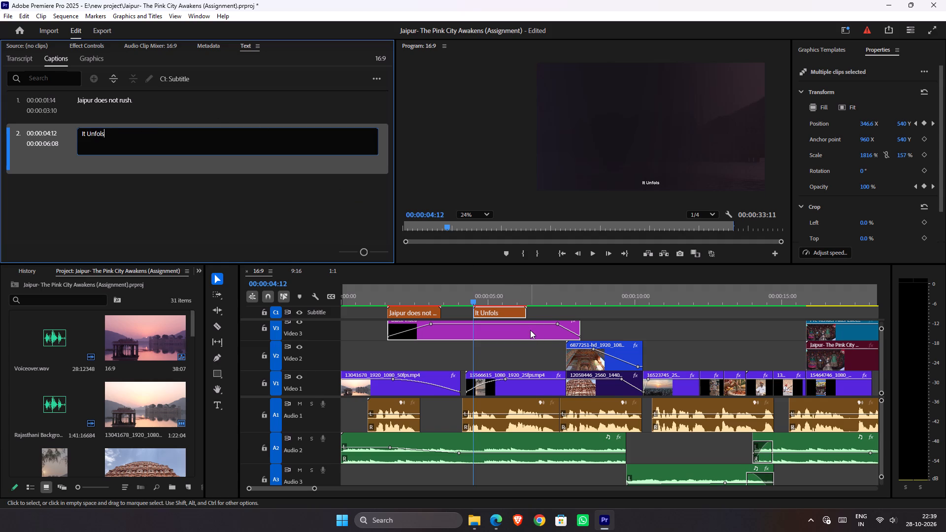
key(BackSpace)
text(ds)
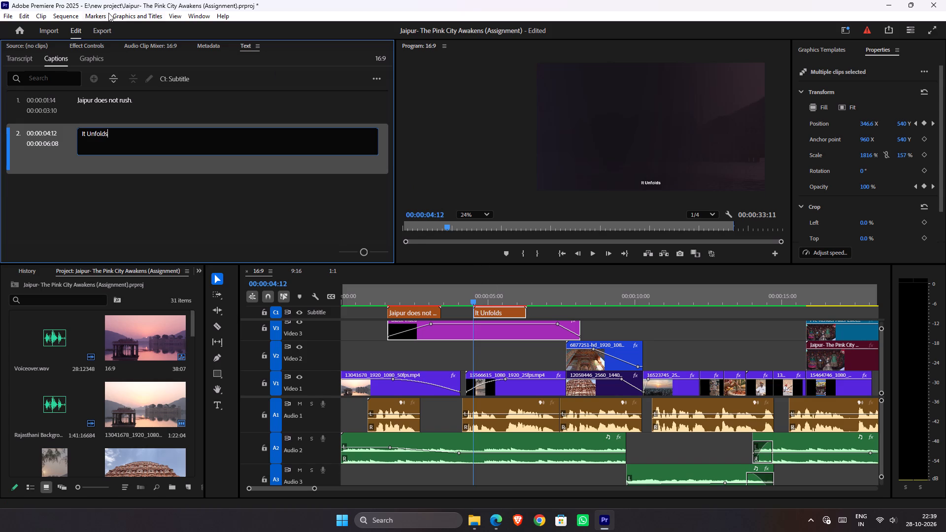
key(comma)
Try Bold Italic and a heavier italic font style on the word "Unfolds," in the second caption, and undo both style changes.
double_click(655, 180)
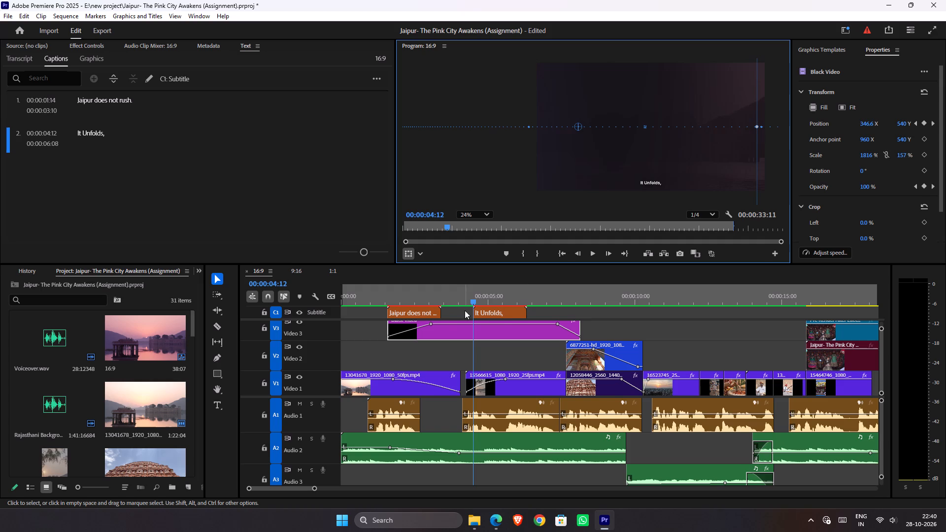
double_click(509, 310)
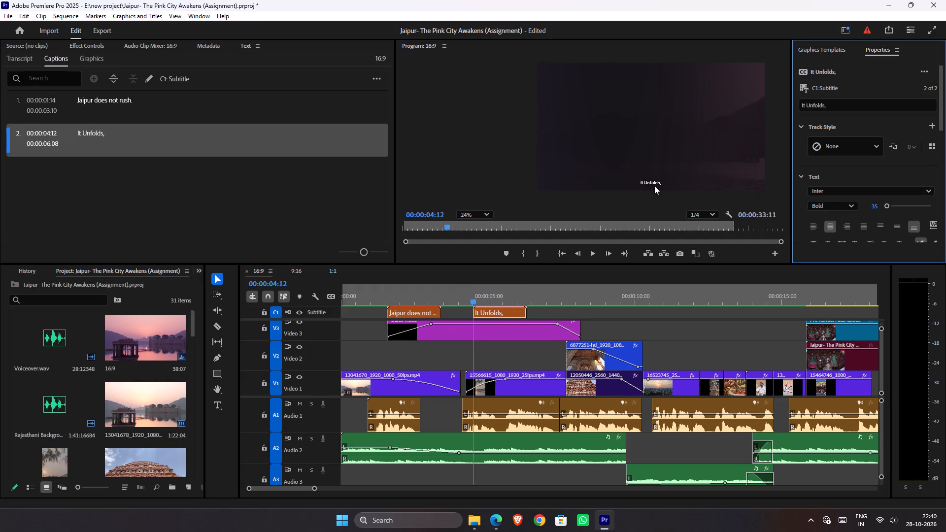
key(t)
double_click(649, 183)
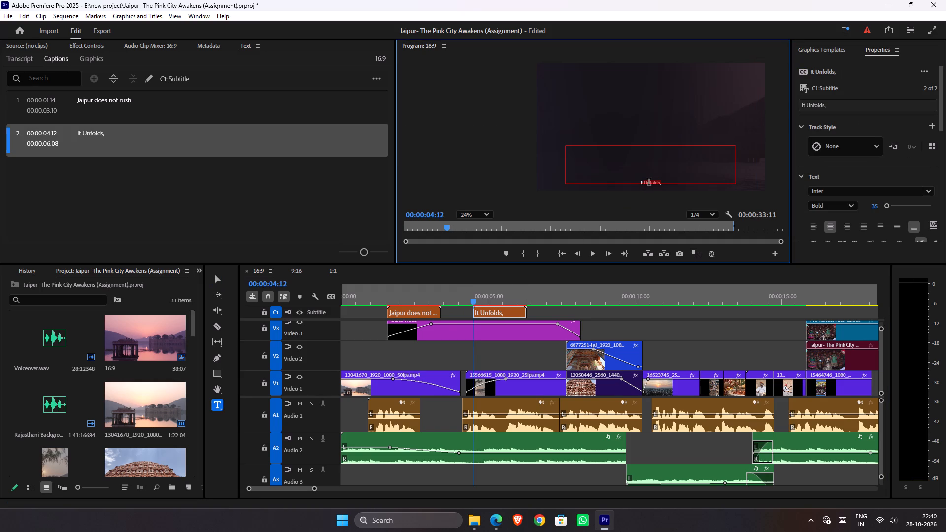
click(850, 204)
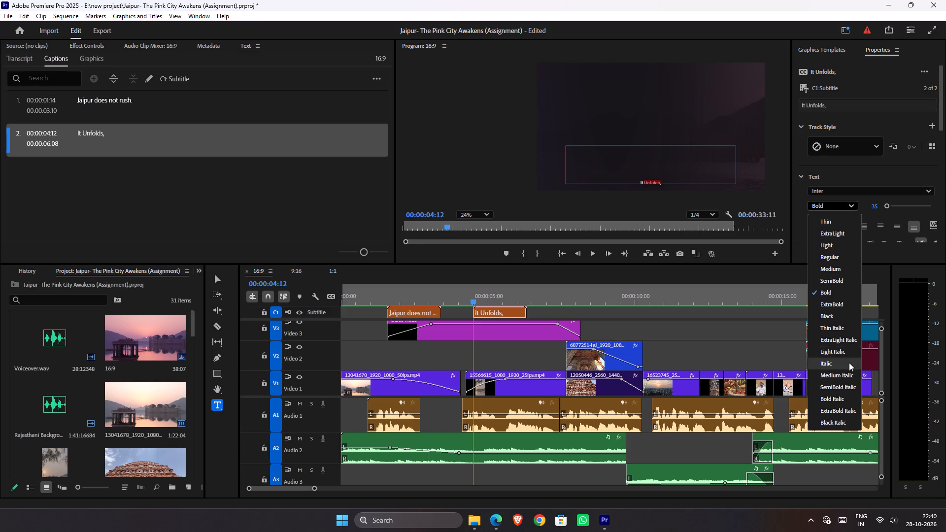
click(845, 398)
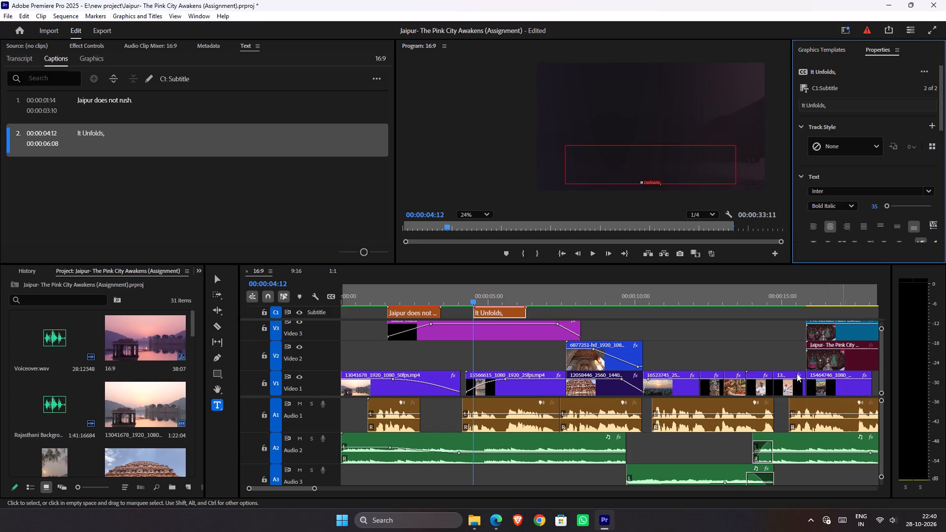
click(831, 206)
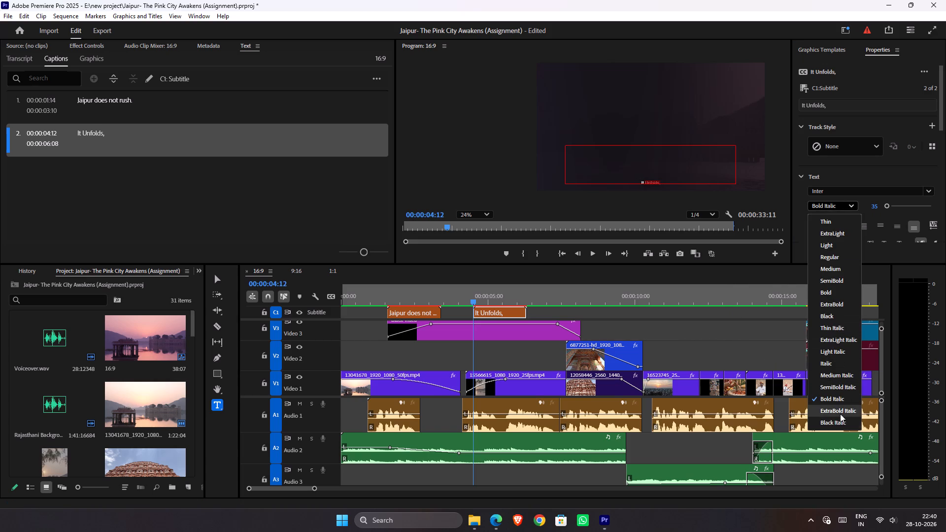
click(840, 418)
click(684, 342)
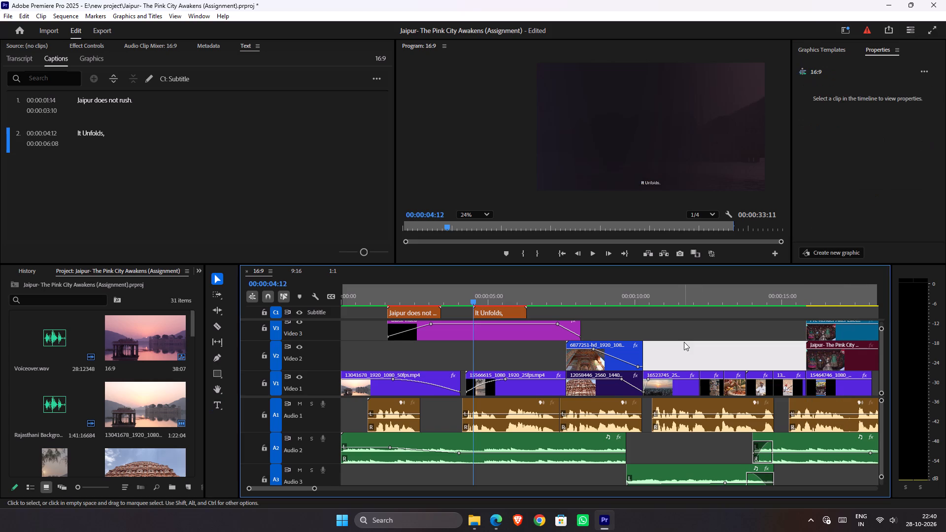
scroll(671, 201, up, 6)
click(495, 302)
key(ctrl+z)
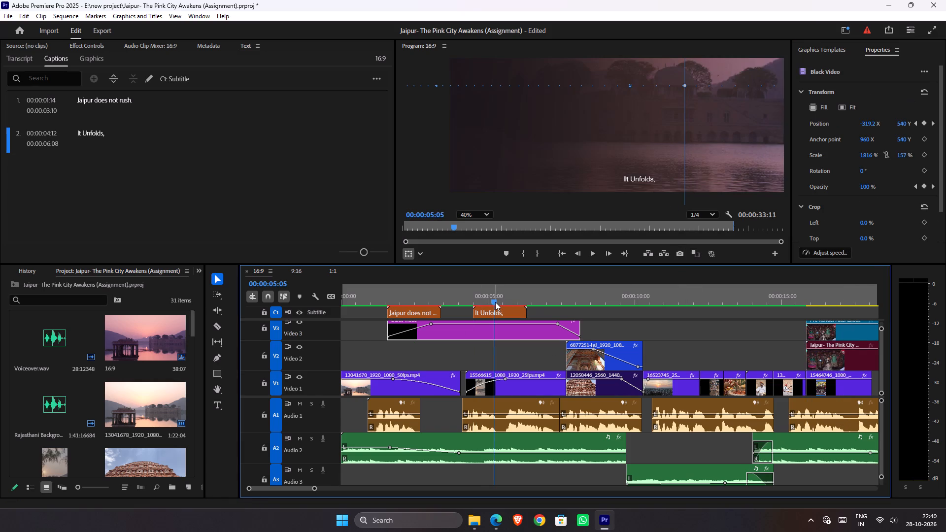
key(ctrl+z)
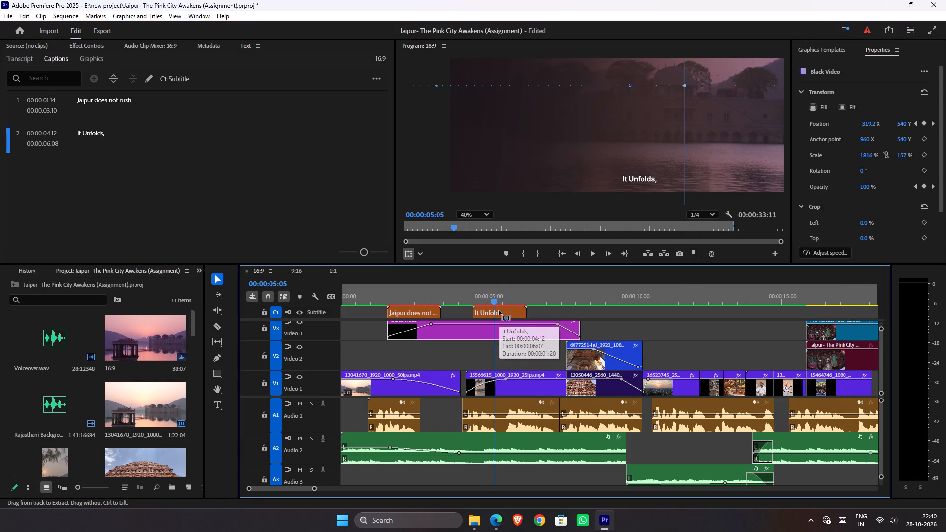
Save the project.
key(ctrl+s)
Play back the sequence from before the first caption and replay the second caption to check both against the voiceover.
scroll(806, 92, down, 1)
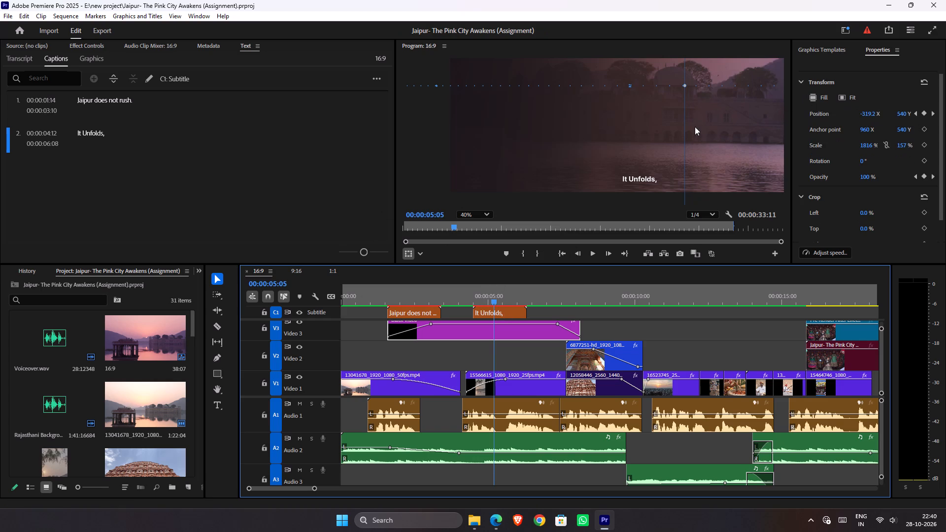
scroll(682, 141, down, 6)
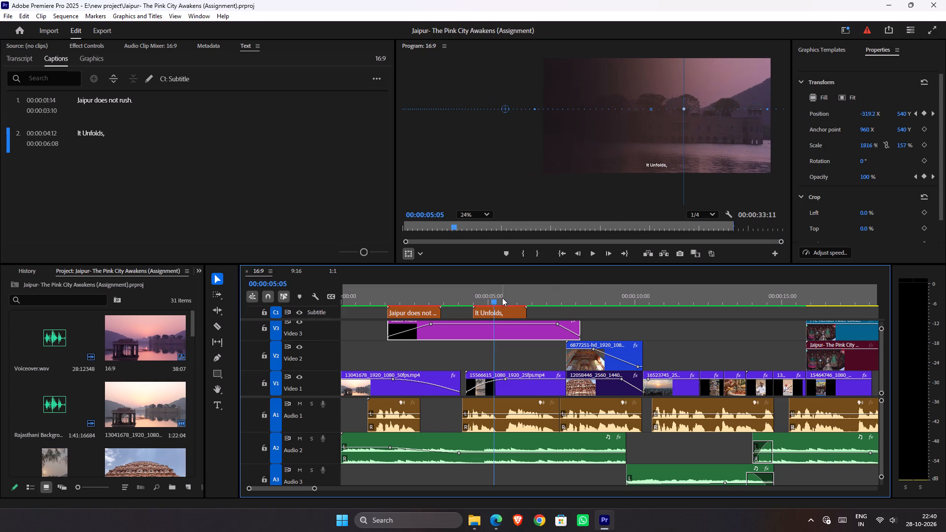
drag(493, 300, 378, 304)
key(space)
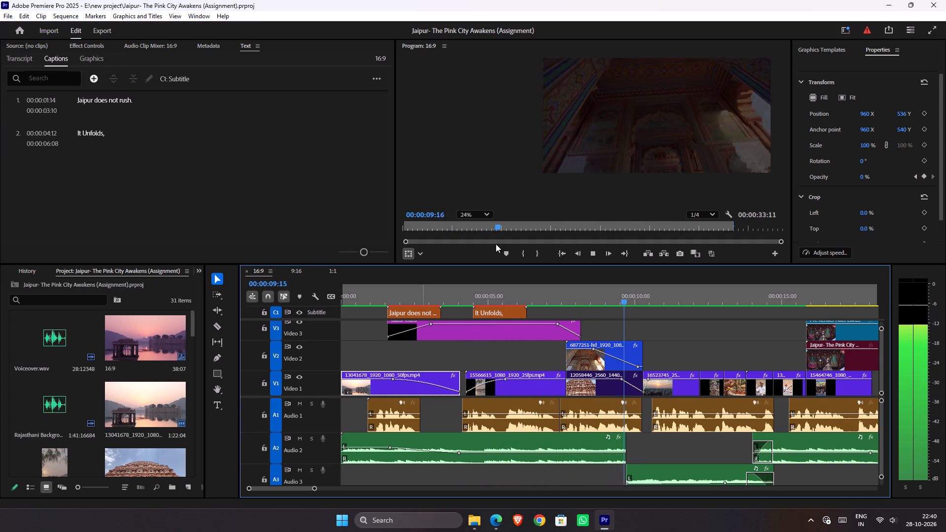
drag(542, 300, 510, 322)
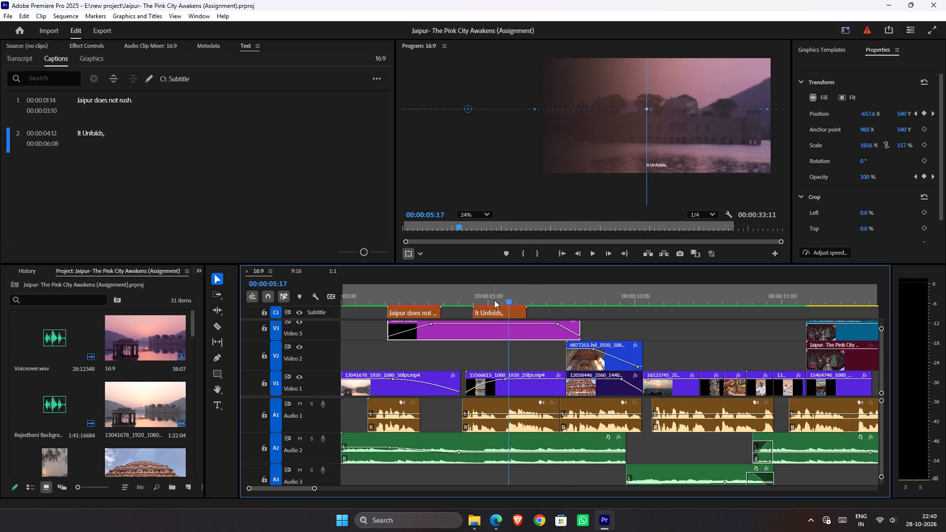
key(space)
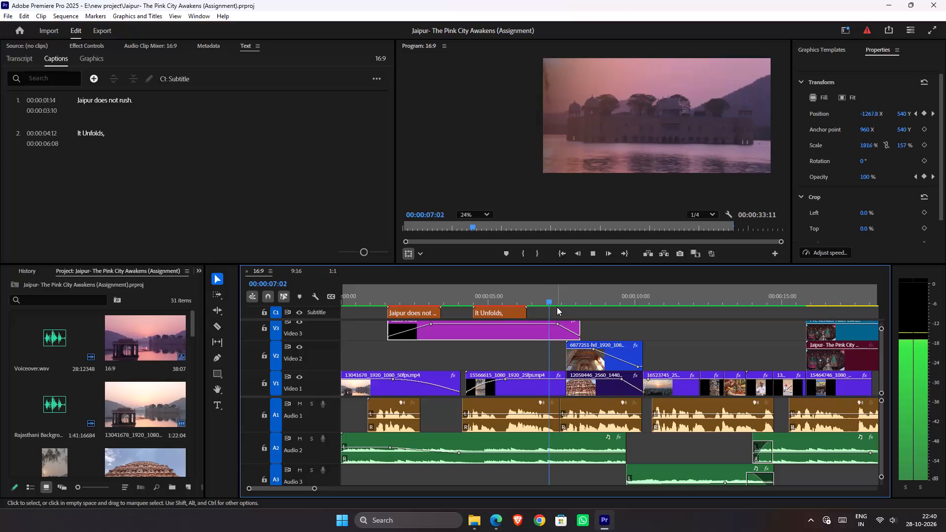
key(space)
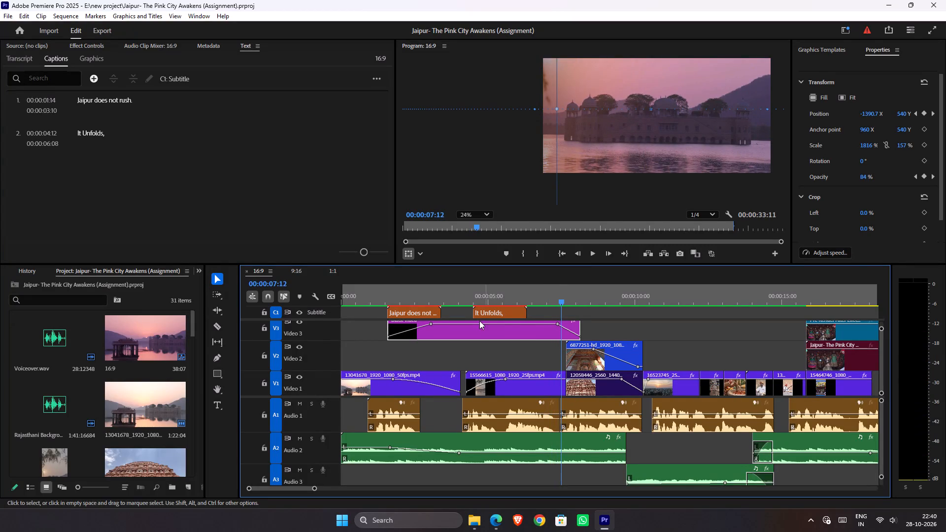
Extend the end of the second caption on the subtitle track to 00:00:07:11.
drag(523, 312, 541, 312)
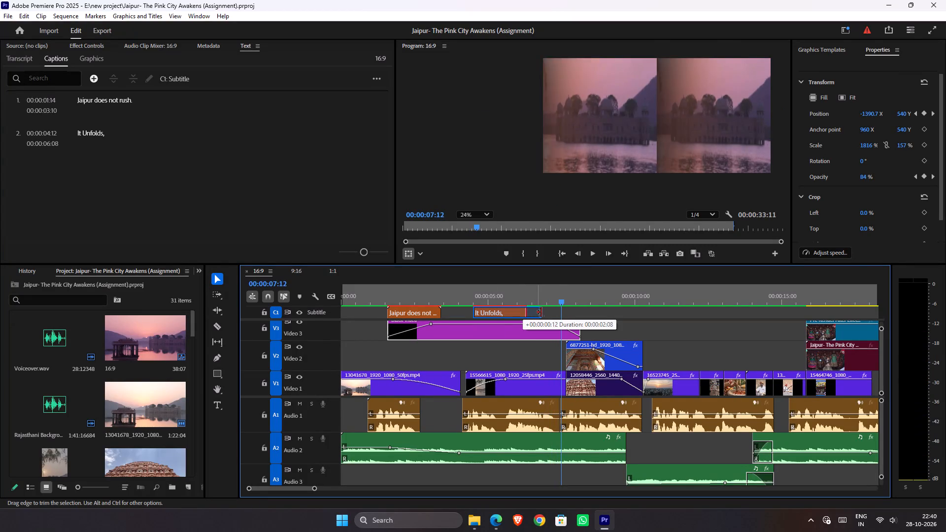
drag(541, 312, 553, 315)
drag(543, 300, 537, 301)
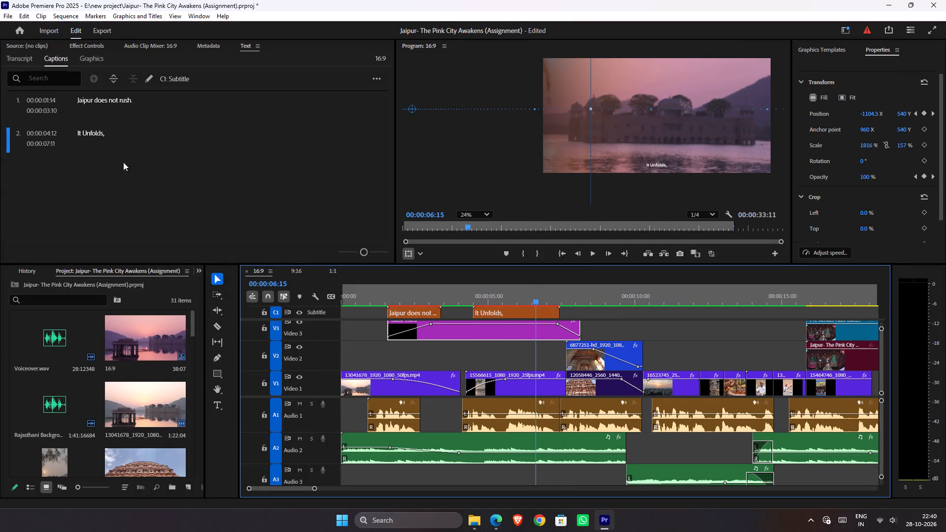
Complete the second caption's text so it reads "It Unfolds, one golden hour at a time.".
double_click(101, 137)
click(141, 137)
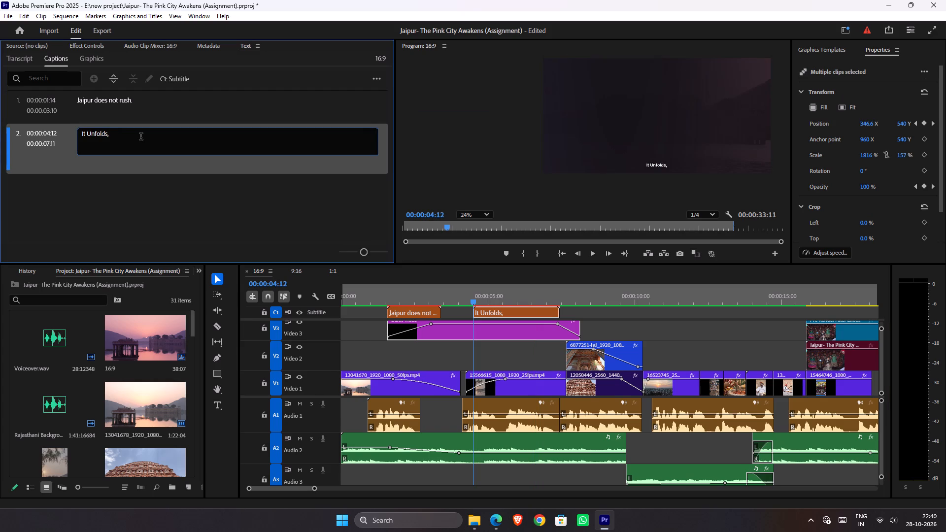
key(space)
key(o)
key(n)
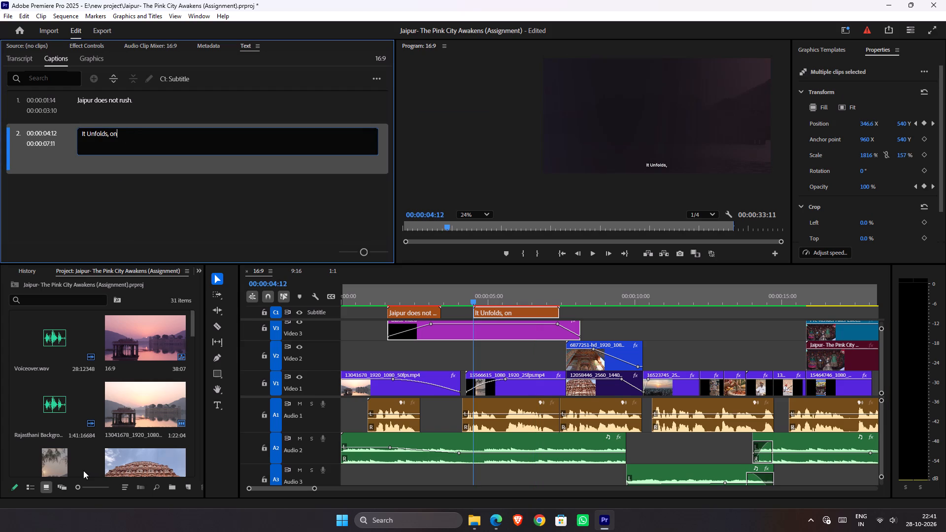
key(e)
key(space)
text(golden ho)
key(u)
text(r at)
key(space)
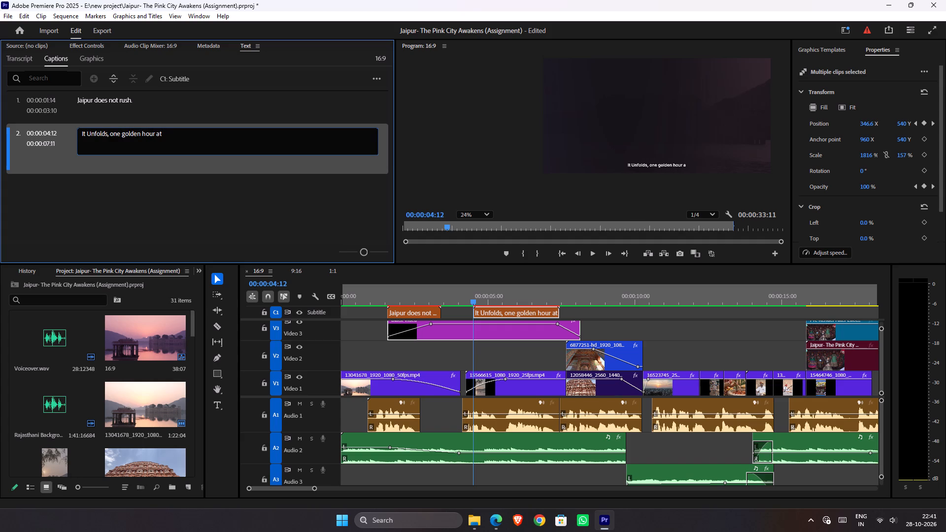
text(a)
key(space)
text(time.)
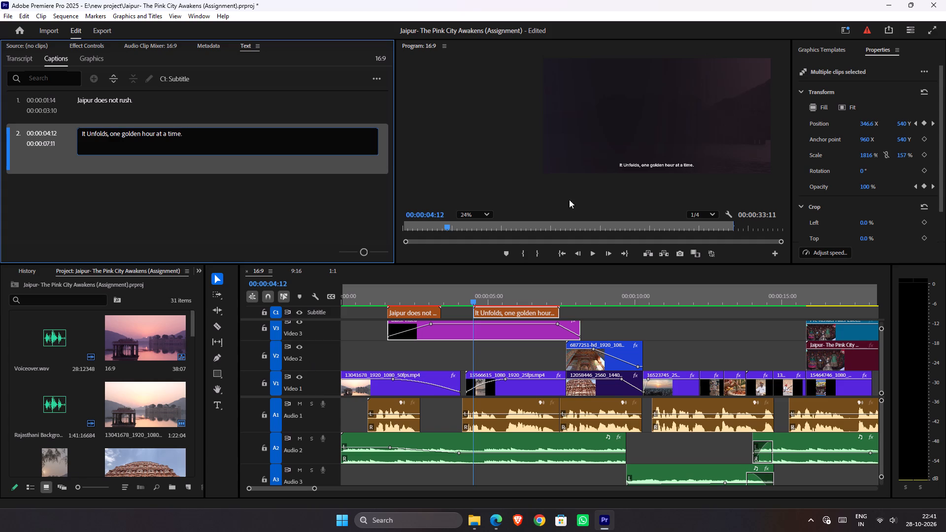
Play back the second caption against the voiceover and extend its end to 00:00:07:19.
click(461, 303)
key(space)
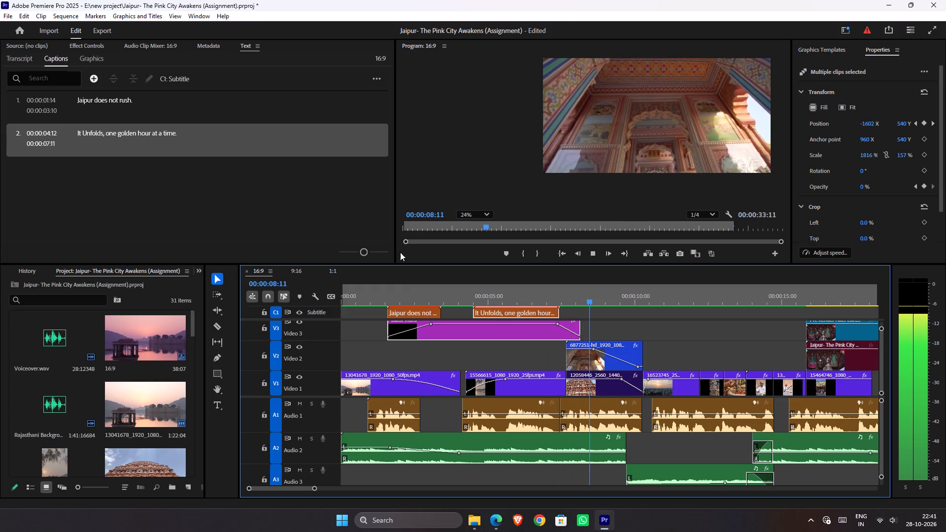
key(space)
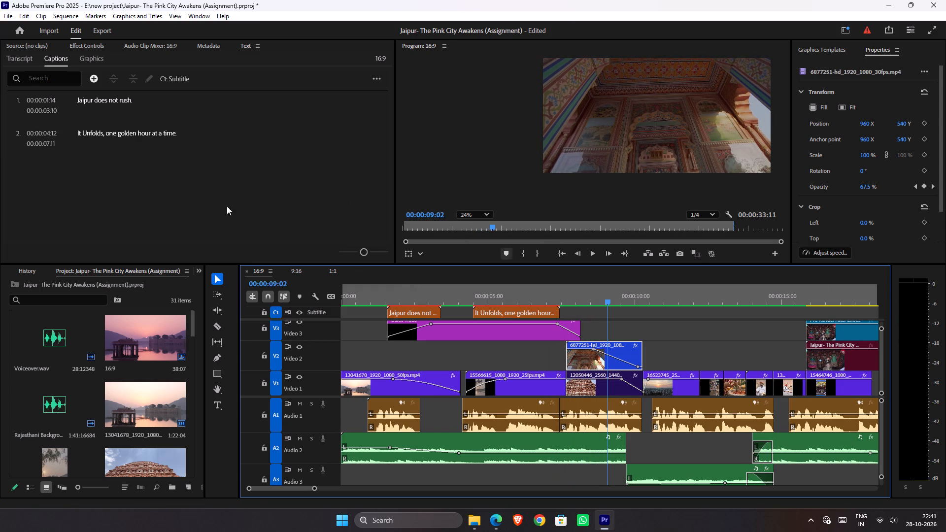
click(565, 304)
drag(564, 301, 538, 296)
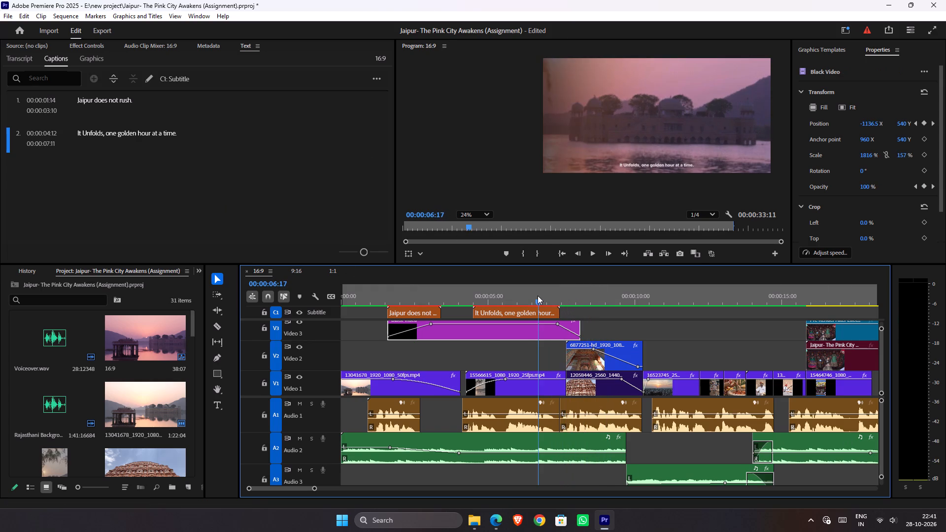
key(space)
key(space)
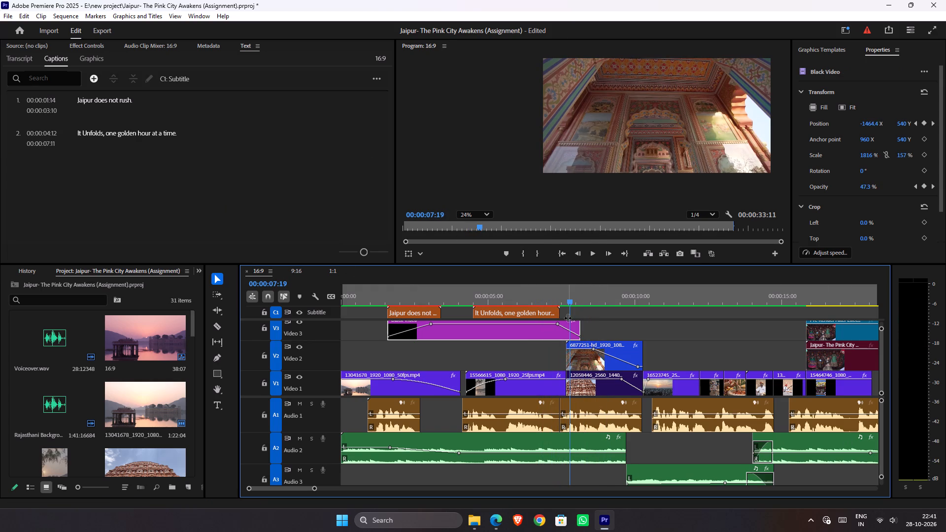
drag(557, 313, 570, 317)
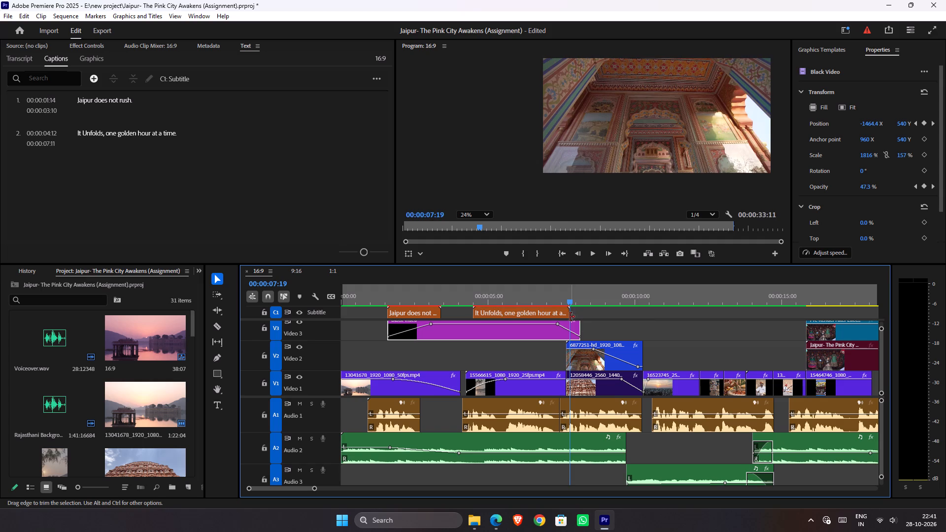
Duplicate the second caption along the subtitle track so the copy starts at 00:00:07:18, directly after the original.
click(567, 300)
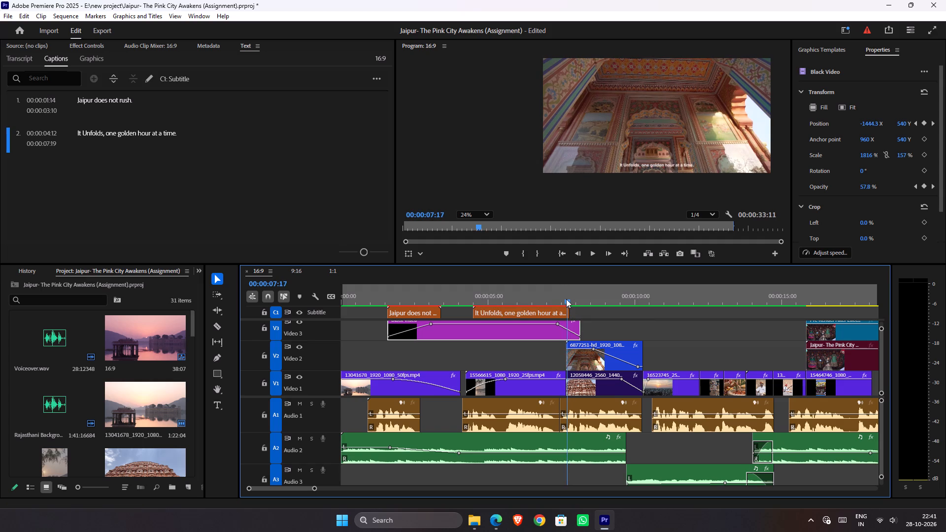
click(562, 314)
alt+drag(546, 312, 589, 313)
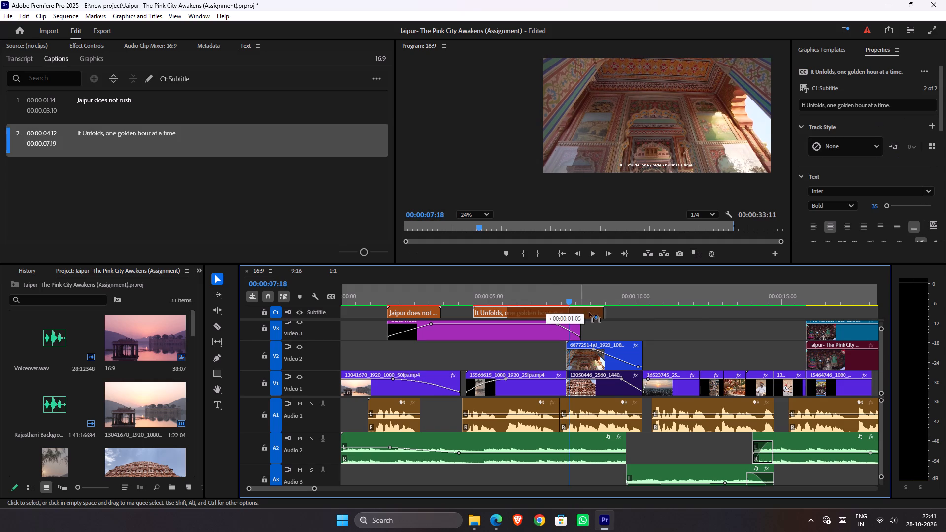
alt+drag(589, 313, 645, 308)
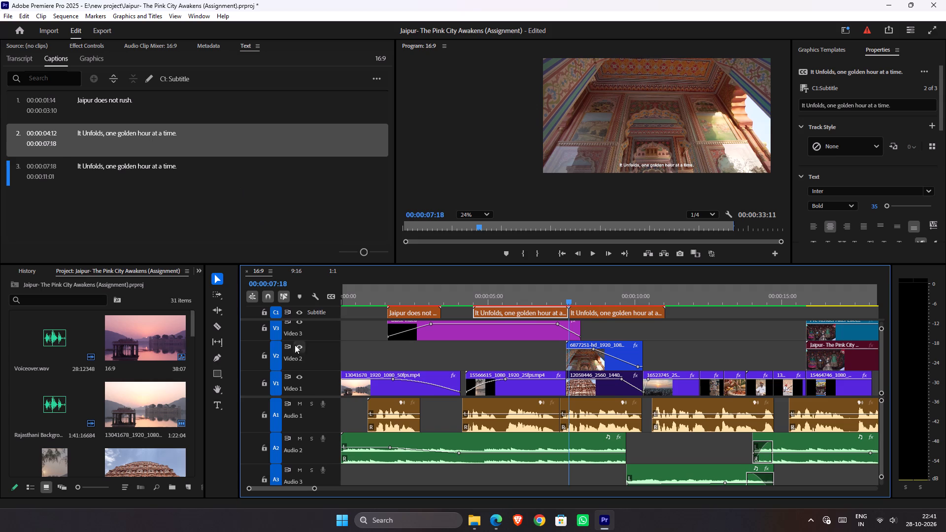
Play the sequence from the start of the duplicated caption to hear the next voiceover line.
key(space)
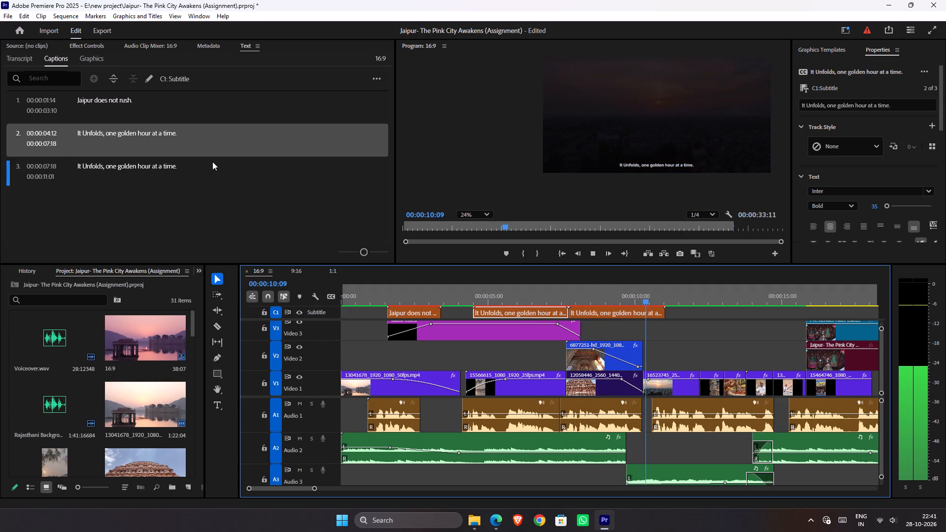
key(space)
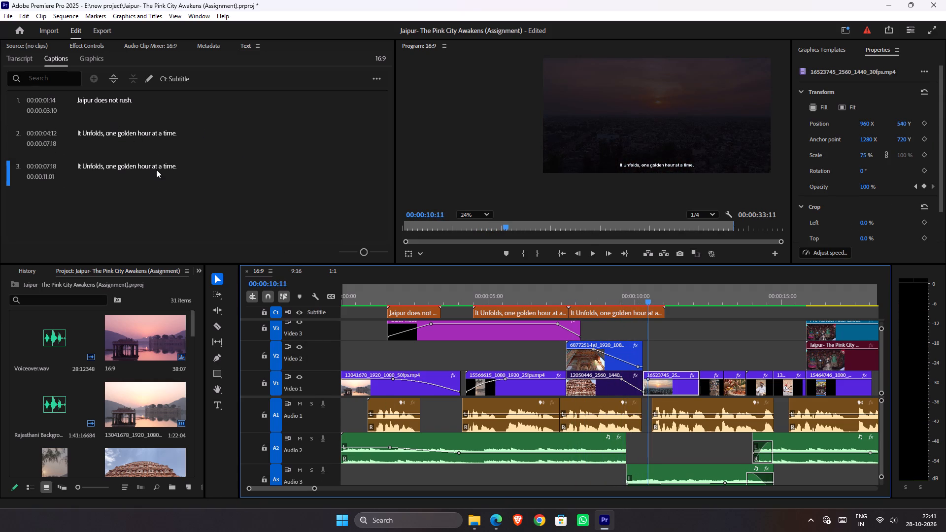
Open Video Editor Test Round.pdf from the Downloads folder and copy the script line "Streets painted in rose and saffron.".
click(504, 510)
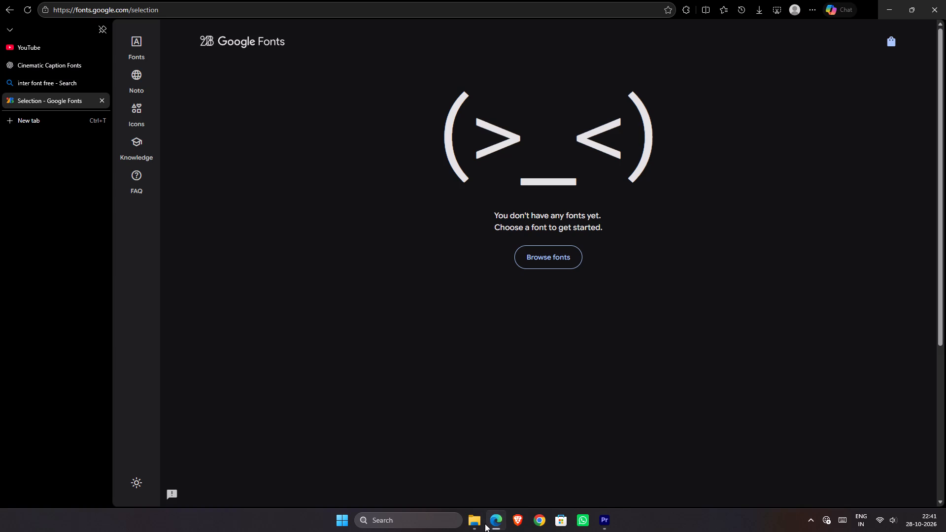
click(484, 525)
scroll(824, 301, down, 2)
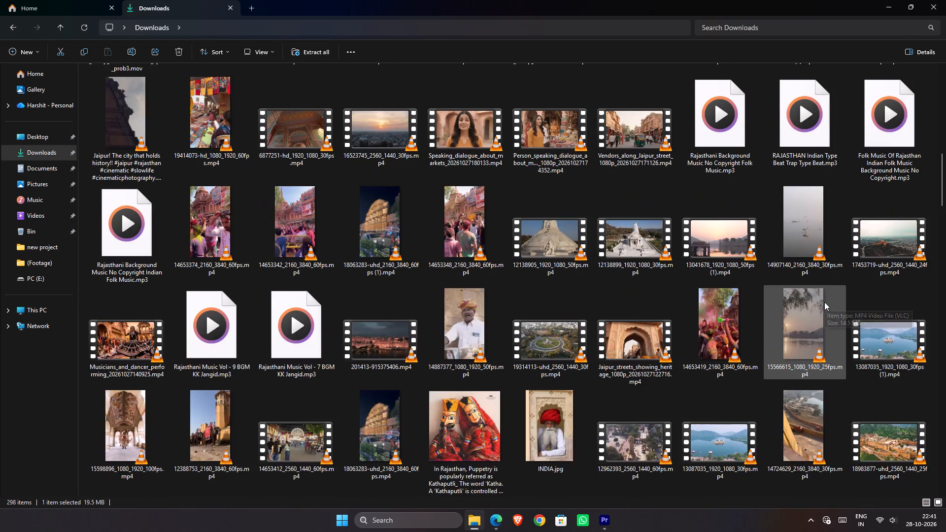
scroll(825, 303, down, 1)
scroll(478, 421, down, 1)
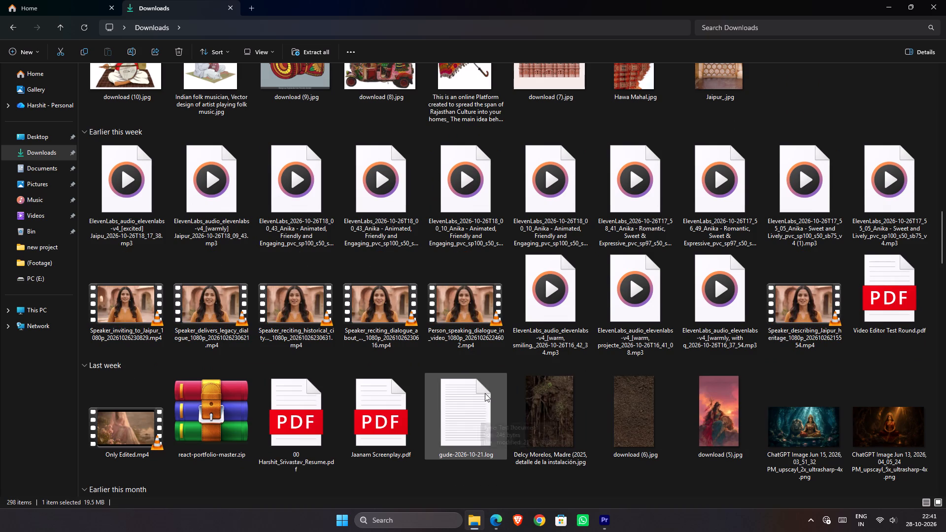
double_click(865, 322)
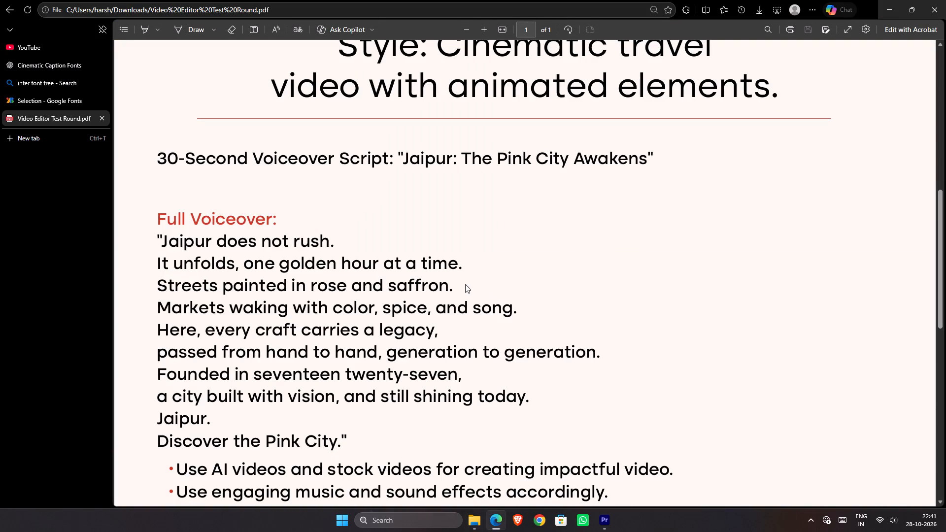
drag(465, 284, 223, 270)
drag(469, 293, 459, 291)
drag(457, 288, 439, 288)
drag(439, 288, 204, 268)
drag(161, 285, 384, 285)
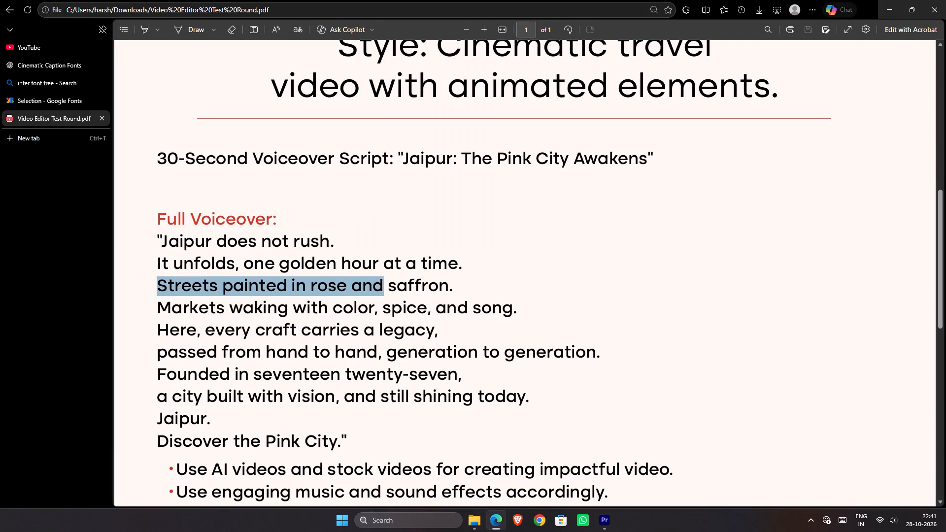
drag(384, 285, 450, 285)
key(ctrl+c)
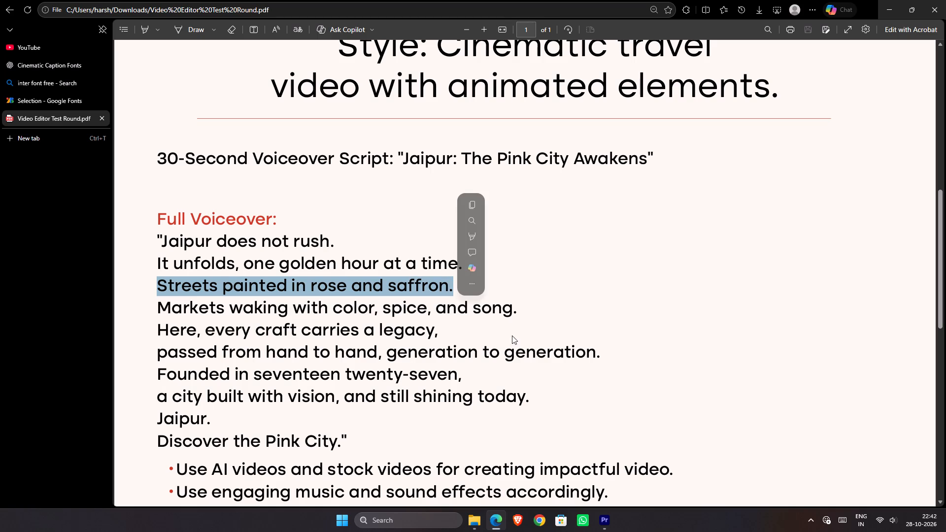
Back in Premiere Pro, replace the third caption's text with the copied line "Streets painted in rose and saffron.".
click(597, 517)
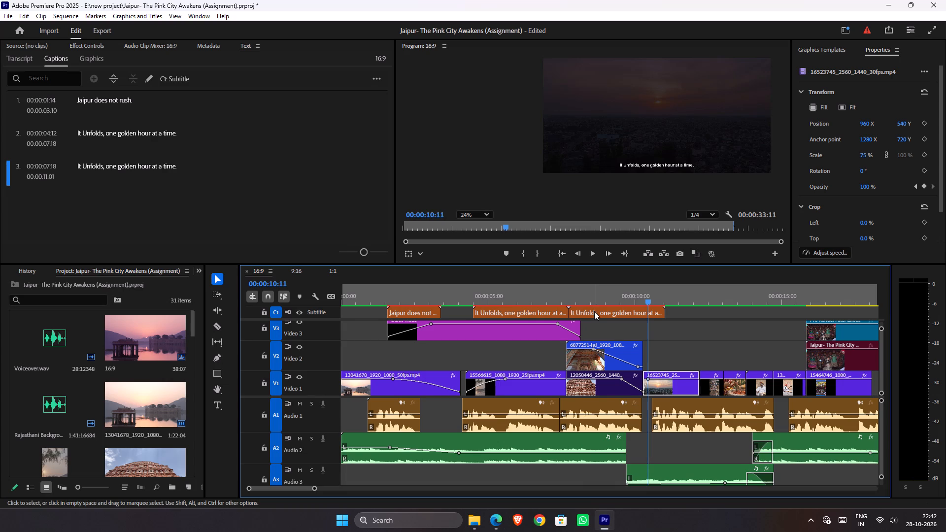
double_click(594, 311)
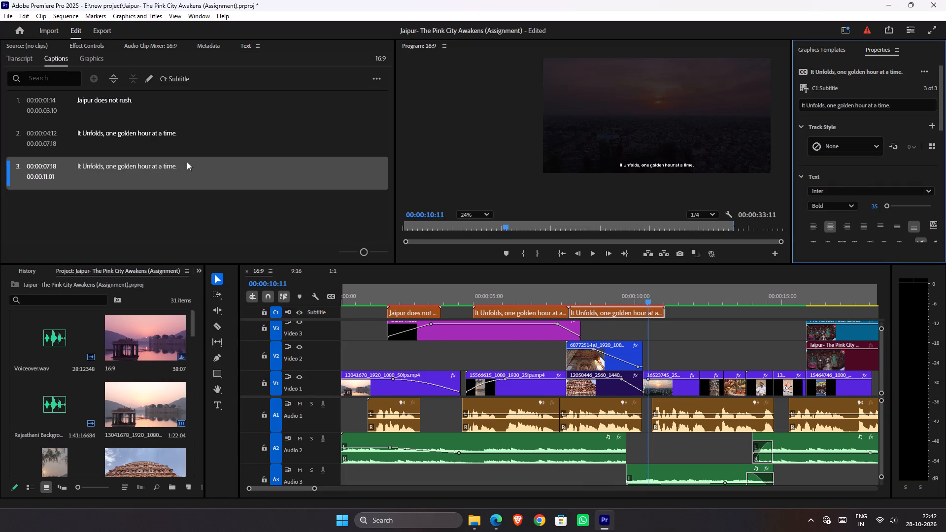
double_click(173, 164)
key(ctrl+v)
click(235, 254)
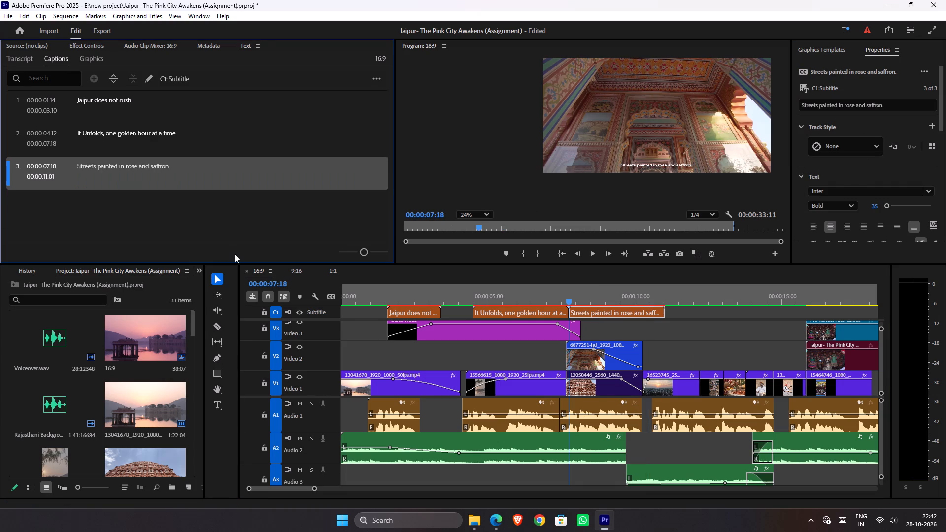
Play back the sequence from just before the third caption to check its timing against the voiceover.
click(552, 301)
key(space)
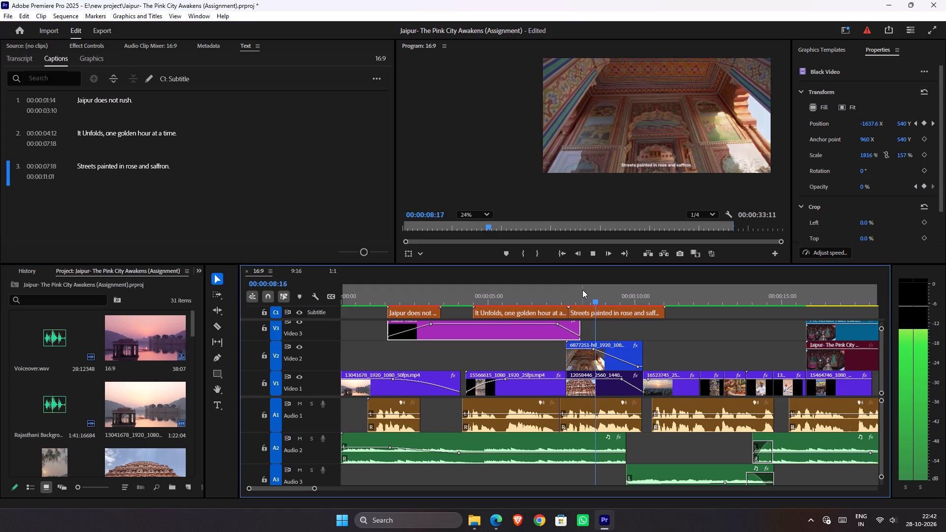
key(space)
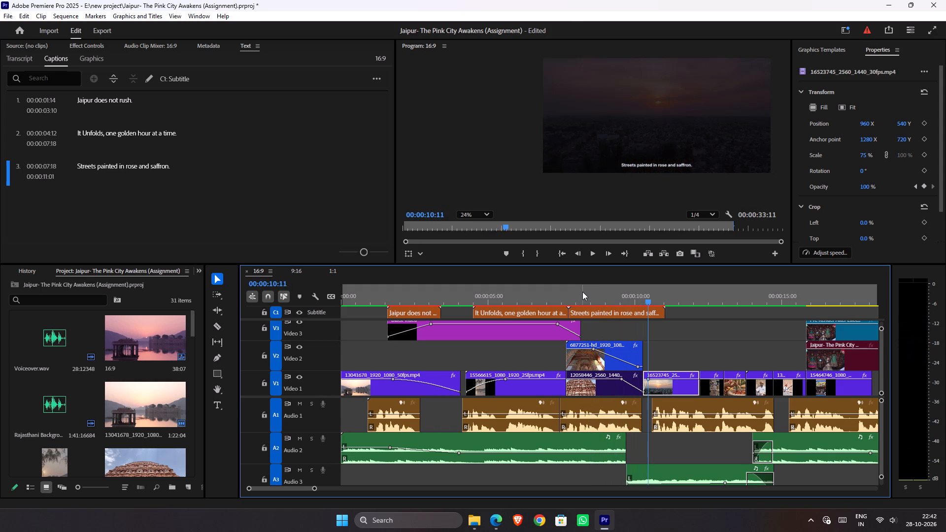
Save the project.
key(ctrl+s)
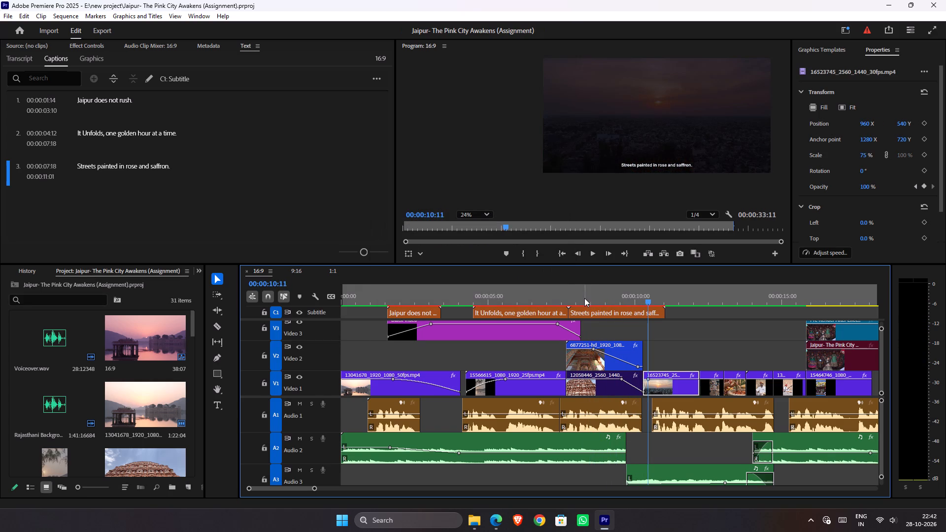
Play back the section around the third caption to check the voiceover pacing.
drag(585, 300, 535, 290)
key(space)
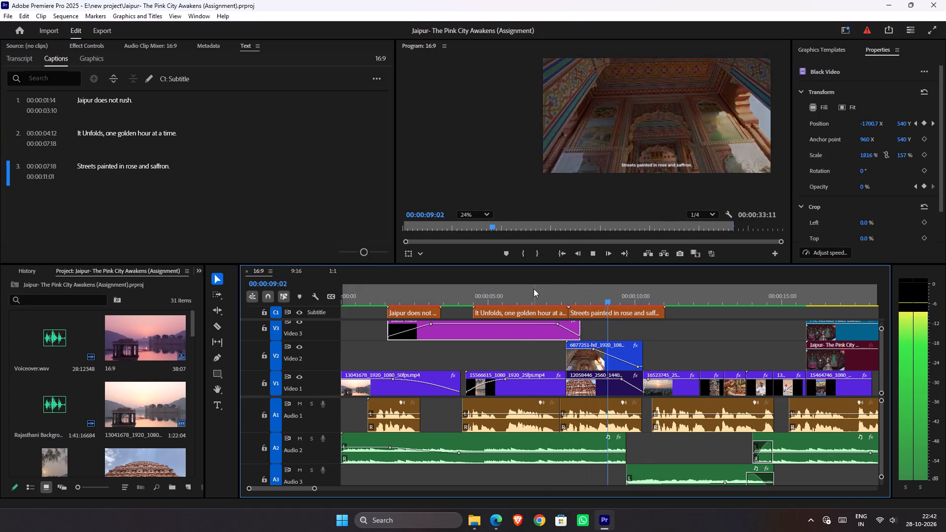
key(space)
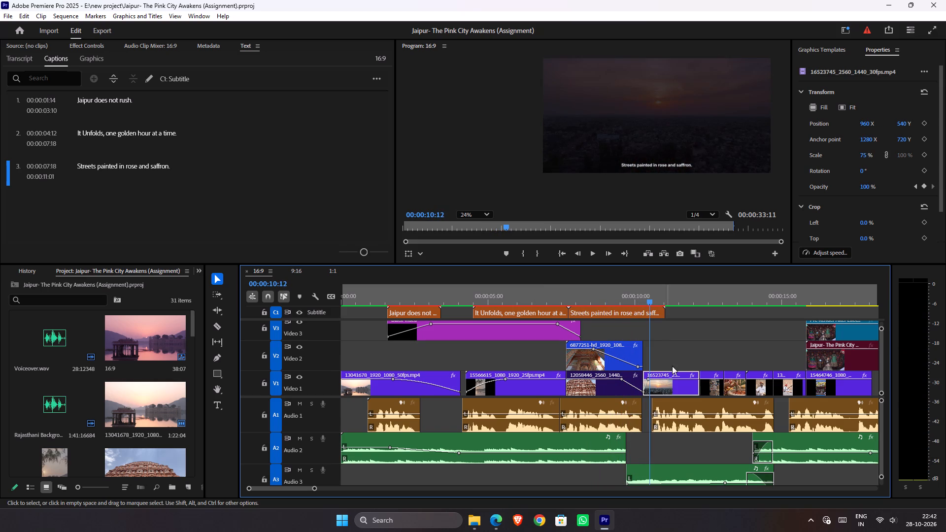
drag(611, 301, 582, 300)
key(space)
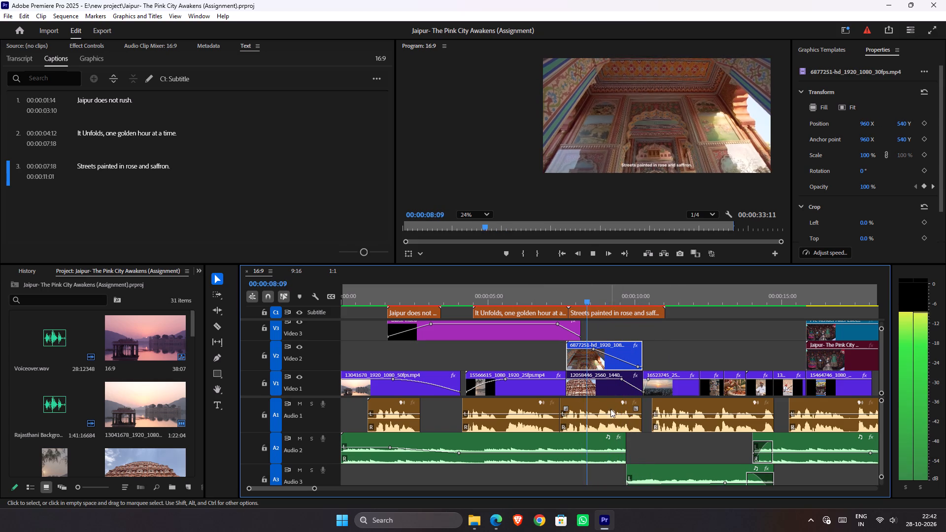
key(space)
Split the voiceover clip under the third caption at 00:00:08:18.
alt+scroll(607, 421, up, 8)
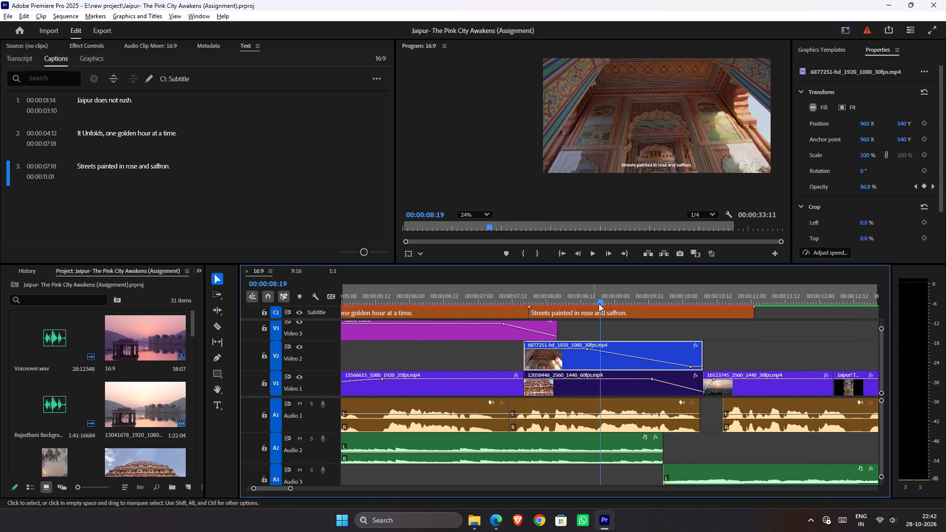
drag(599, 299, 601, 313)
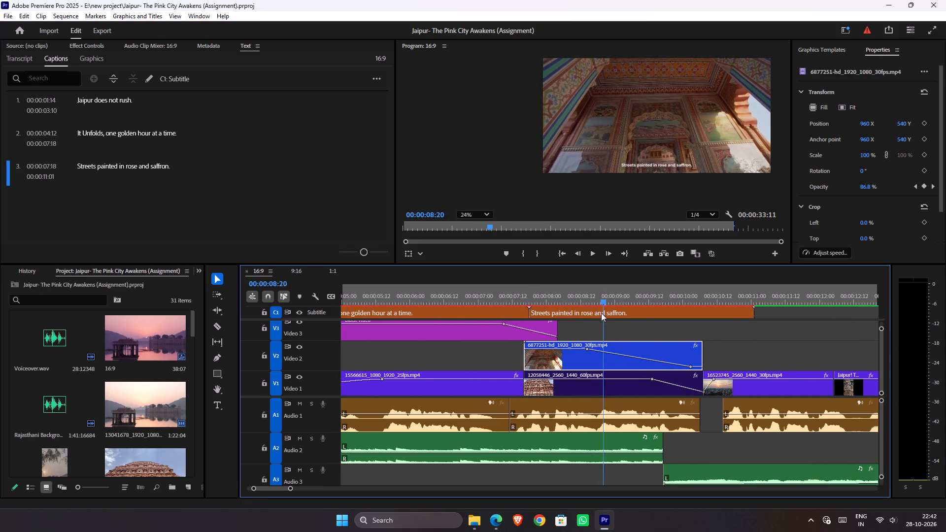
drag(601, 313, 595, 313)
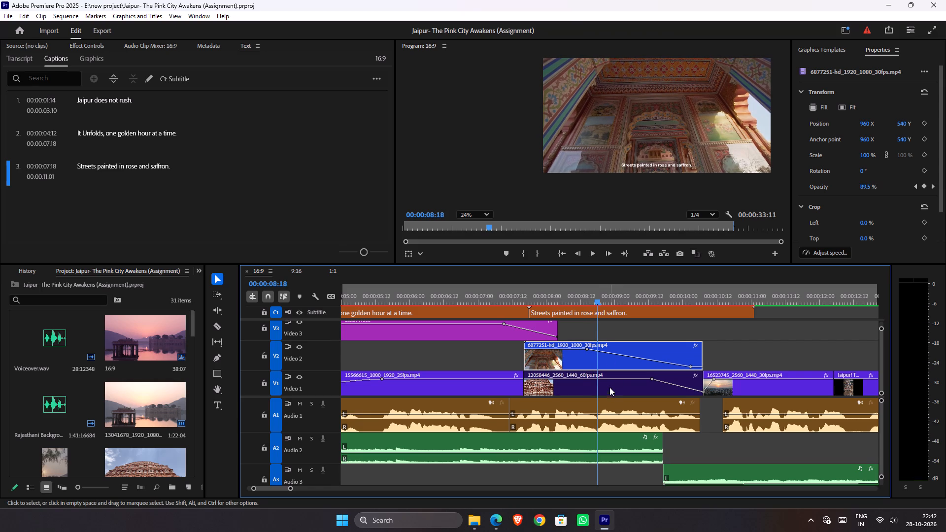
click(612, 404)
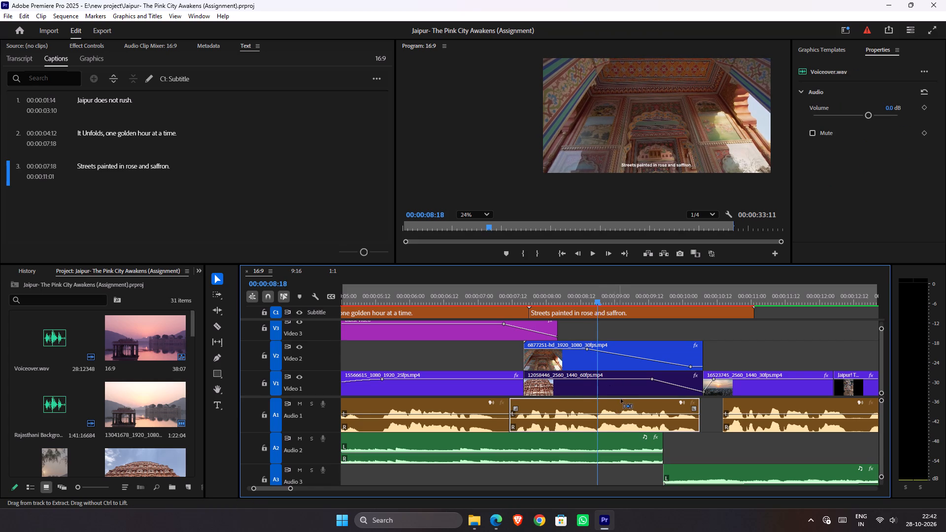
key(ctrl+k)
Trim the start of the second half of the split voiceover to 00:00:09:01 and move it 7 frames earlier to close the gap.
key(space)
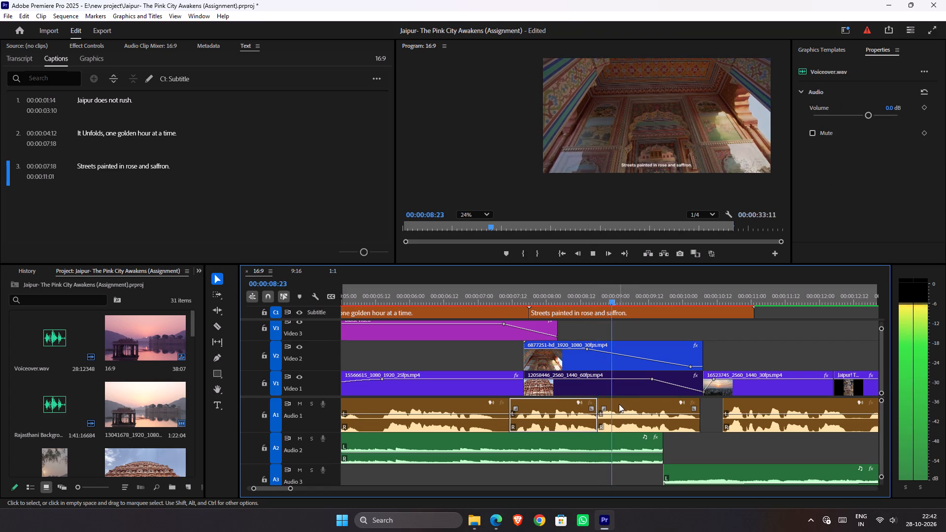
key(space)
drag(621, 302, 622, 318)
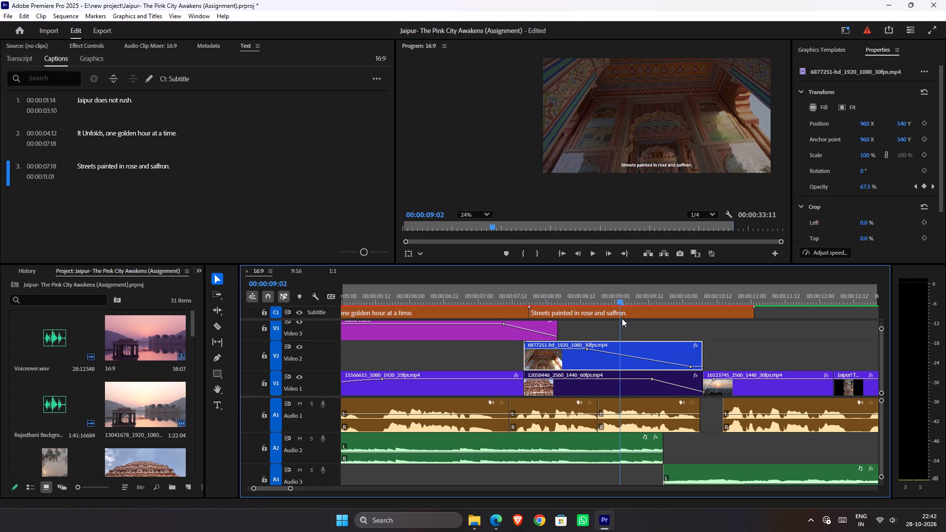
drag(622, 318, 620, 325)
drag(601, 403, 612, 404)
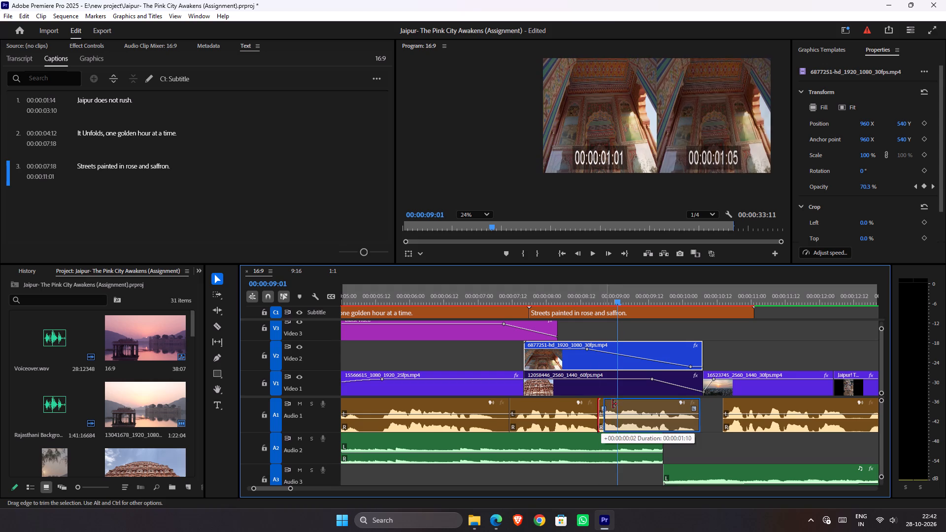
drag(612, 404, 617, 405)
drag(629, 404, 611, 402)
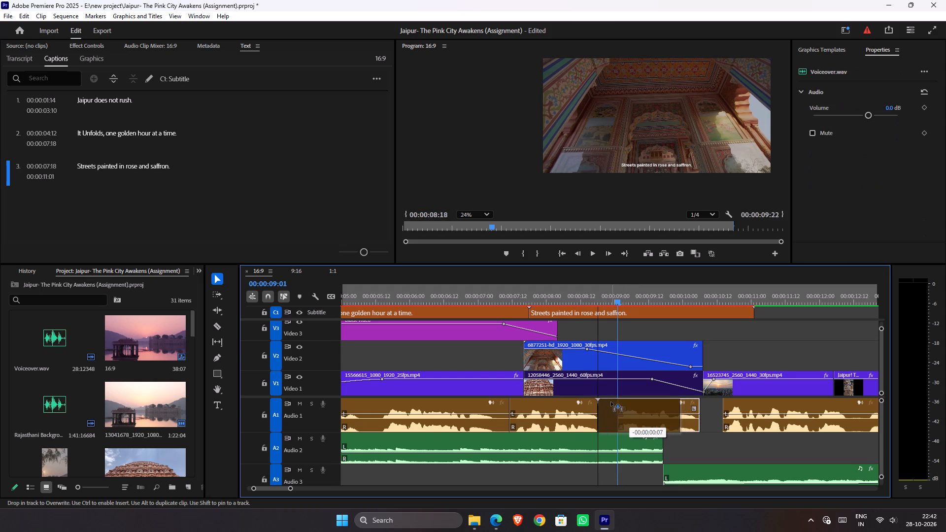
drag(611, 402, 609, 399)
Play back the sequence from the third caption through to the Jaipur end title to check the tightened voiceover.
drag(577, 294, 515, 295)
key(space)
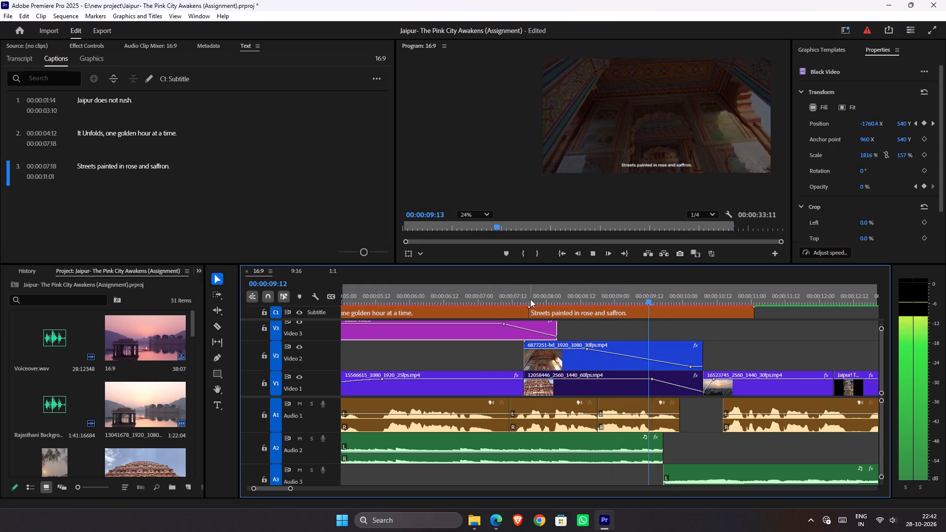
key(space)
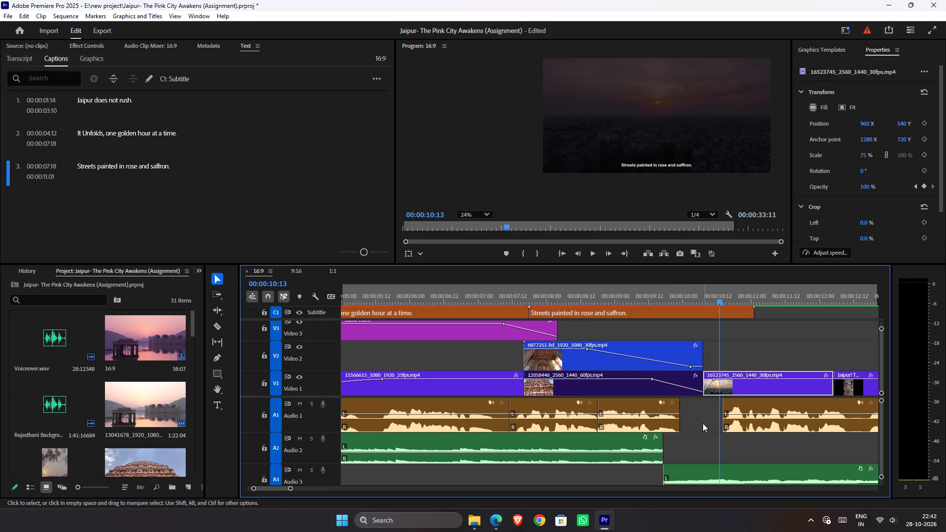
key(space)
drag(642, 299, 526, 299)
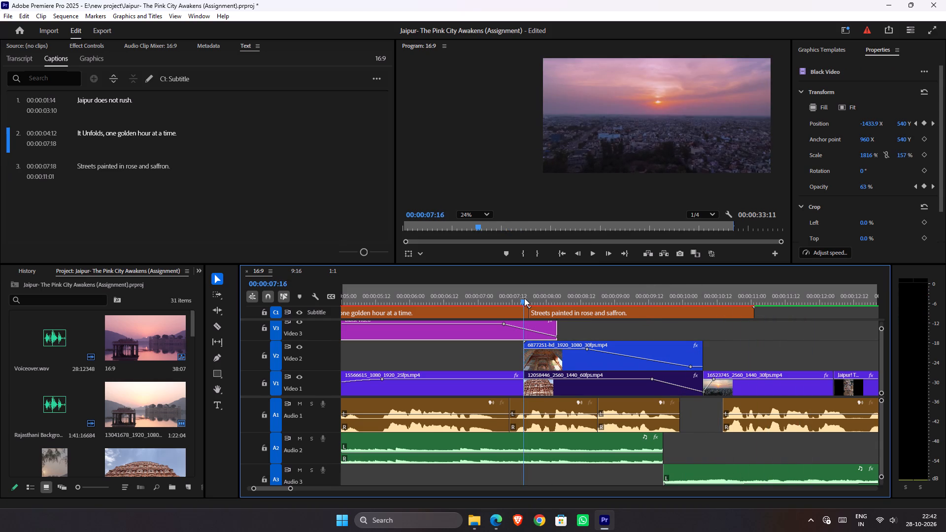
key(space)
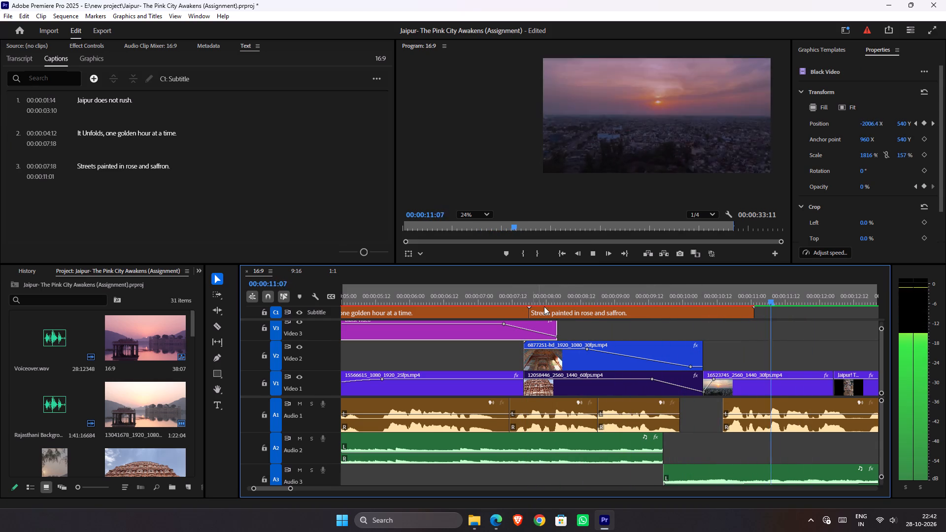
alt+scroll(623, 339, down, 2)
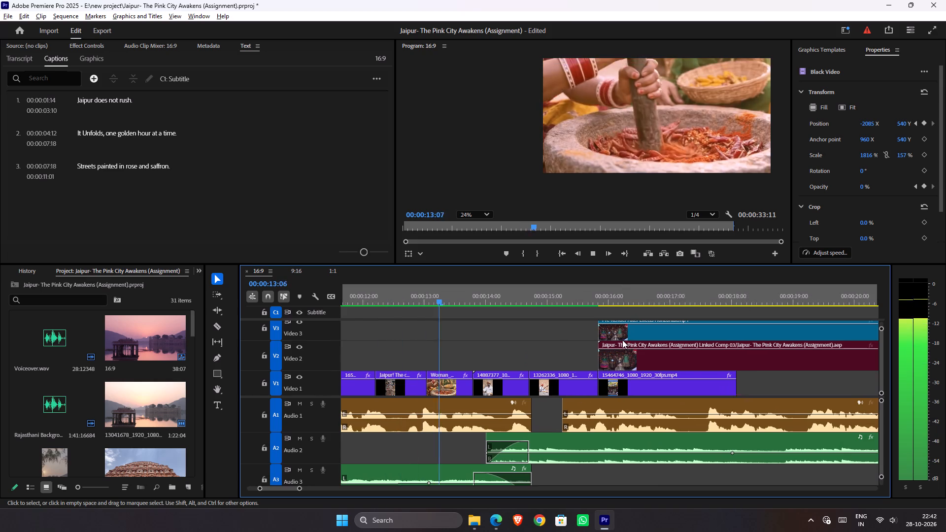
alt+scroll(622, 340, down, 5)
alt+scroll(560, 368, down, 4)
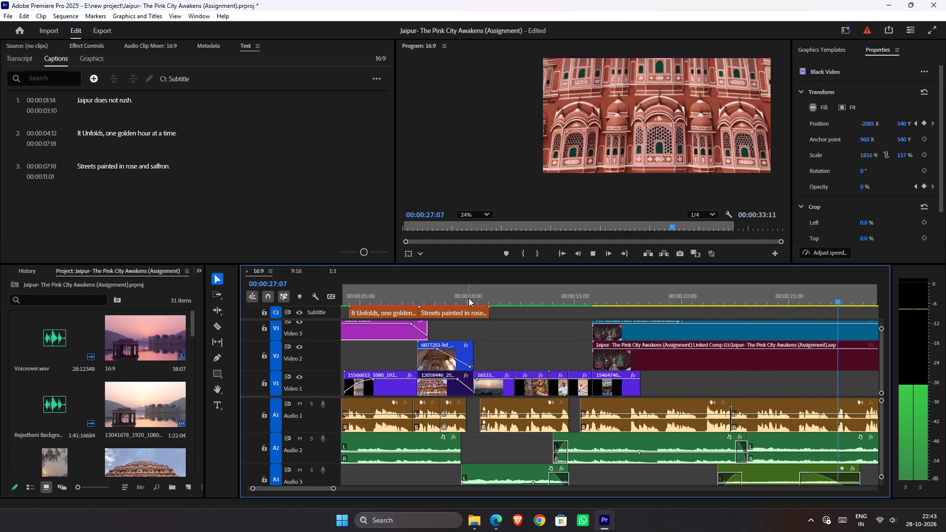
key(space)
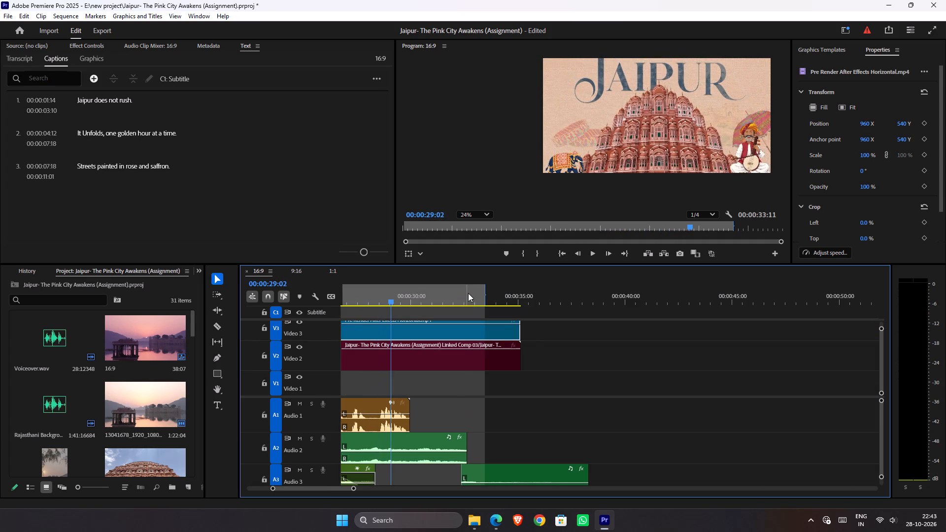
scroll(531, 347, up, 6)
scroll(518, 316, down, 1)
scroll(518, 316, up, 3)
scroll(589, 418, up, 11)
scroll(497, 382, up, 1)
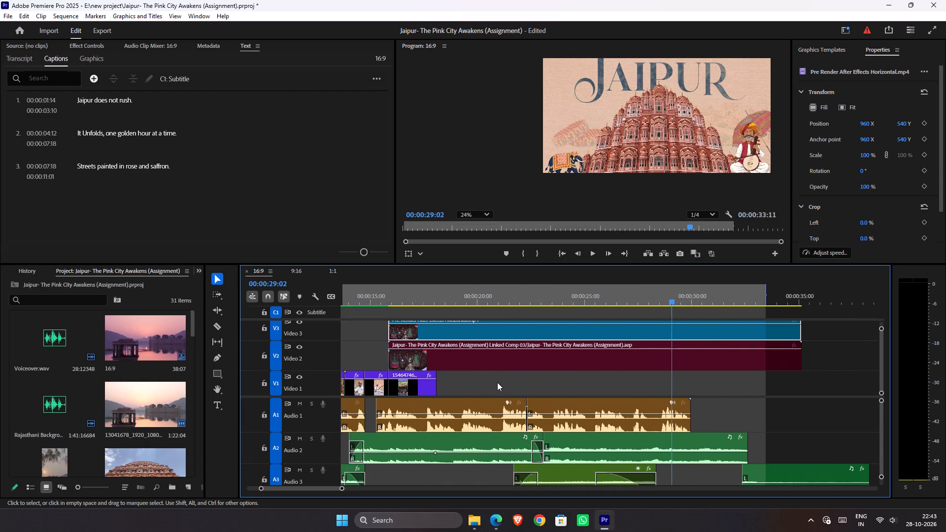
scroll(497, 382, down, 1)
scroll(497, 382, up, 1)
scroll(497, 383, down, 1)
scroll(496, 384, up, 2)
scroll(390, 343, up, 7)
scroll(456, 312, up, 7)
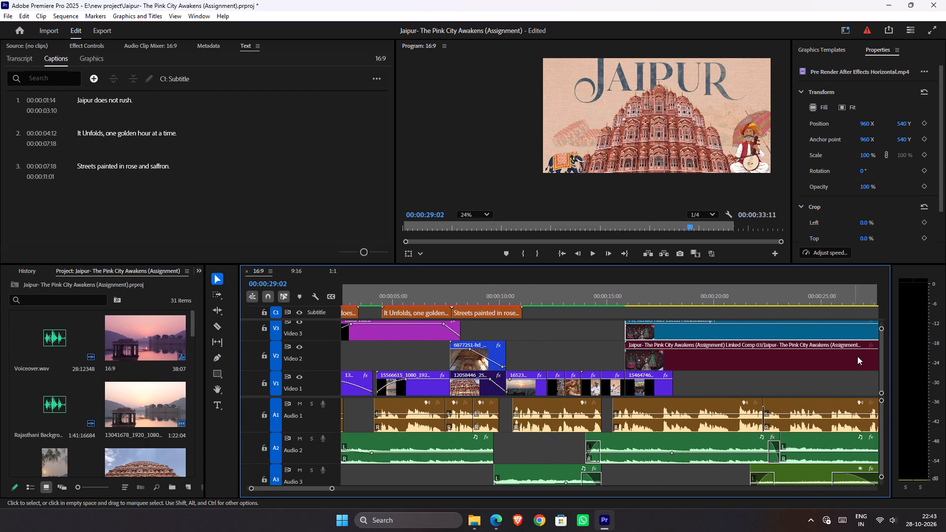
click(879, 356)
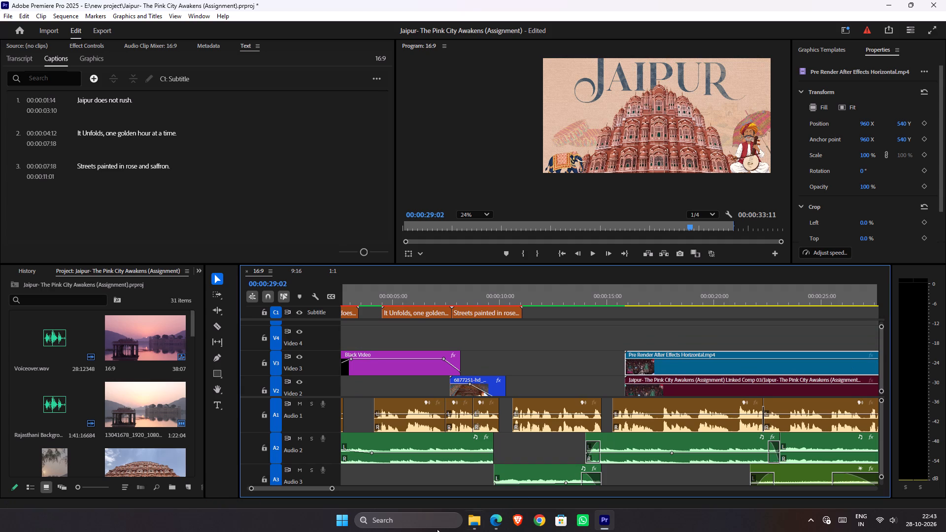
Switch to Microsoft Edge, open Google Drive in a new tab and view the Output Videos folder of the Studio Arunisha assignment.
click(477, 529)
click(499, 527)
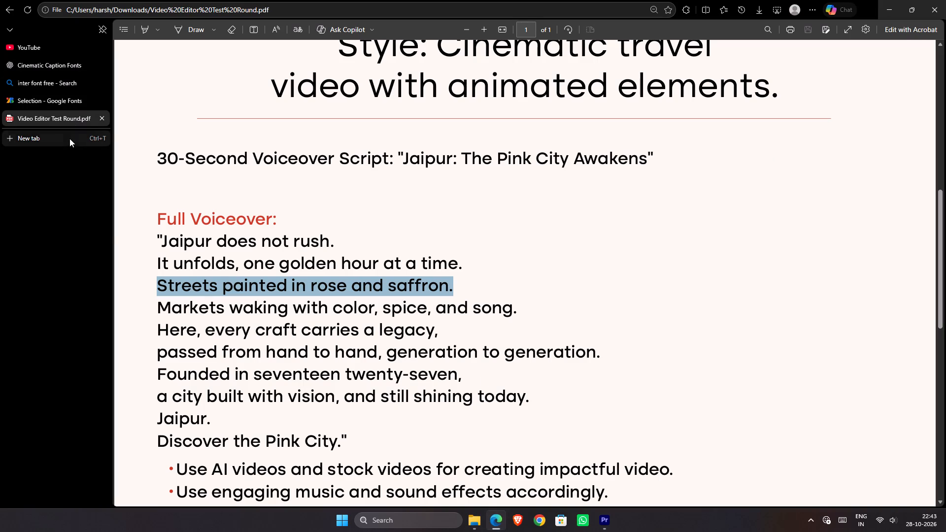
click(69, 138)
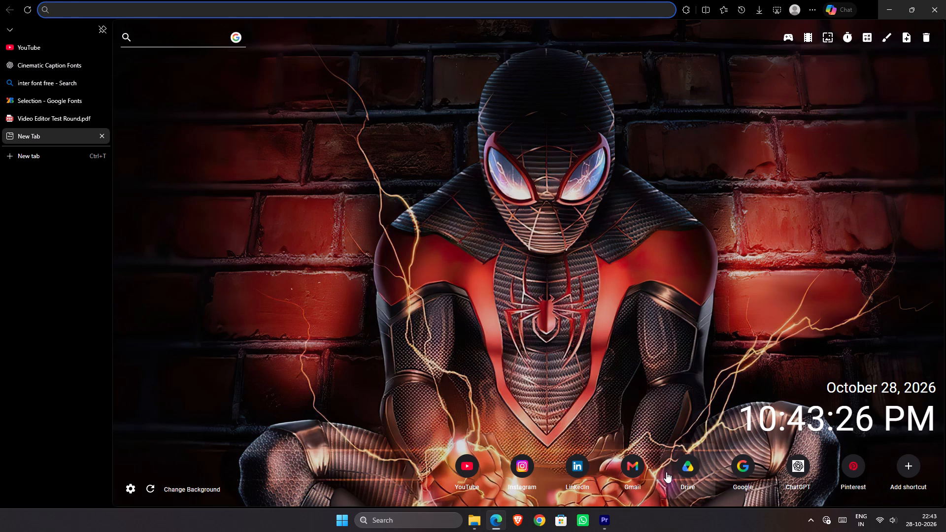
click(666, 472)
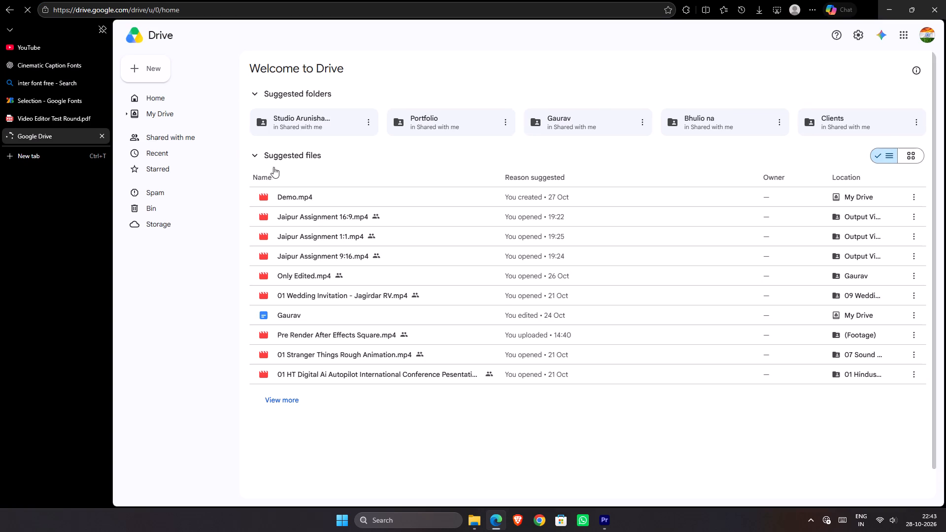
double_click(303, 127)
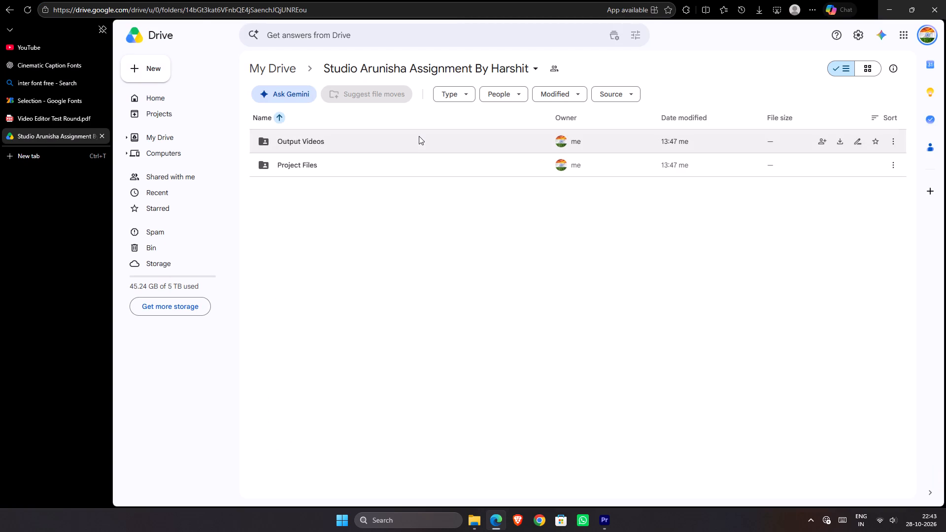
double_click(420, 136)
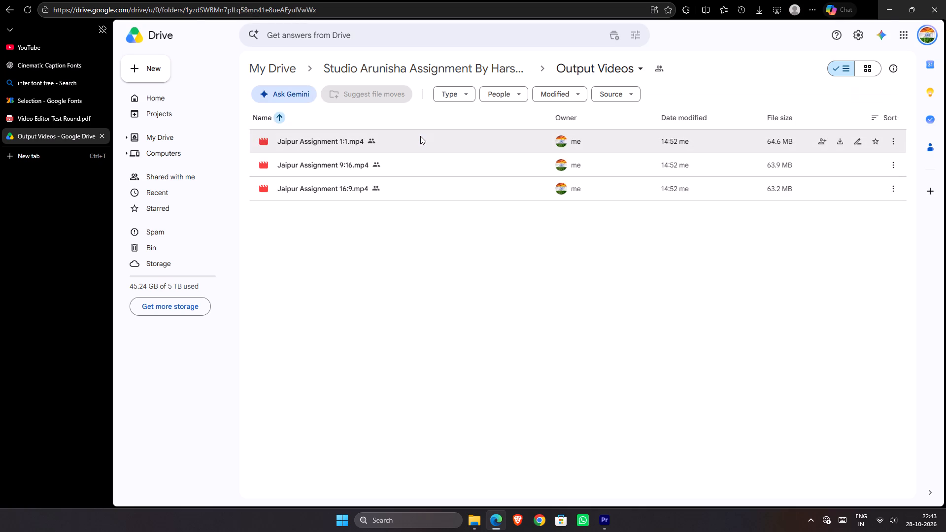
Upload the ElevenLabs_2026-10-26T18_00_43_Anika audio file from Downloads to the Gaurav folder in Drive.
click(296, 74)
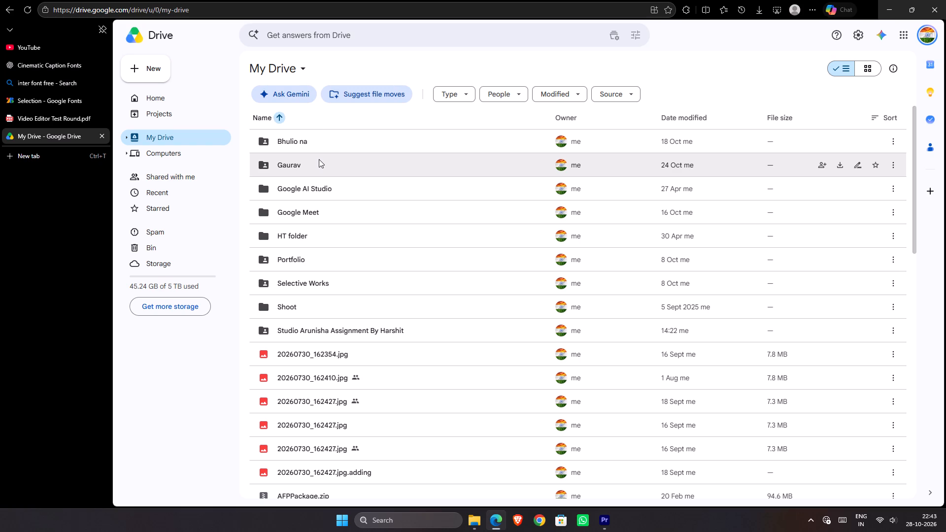
double_click(319, 159)
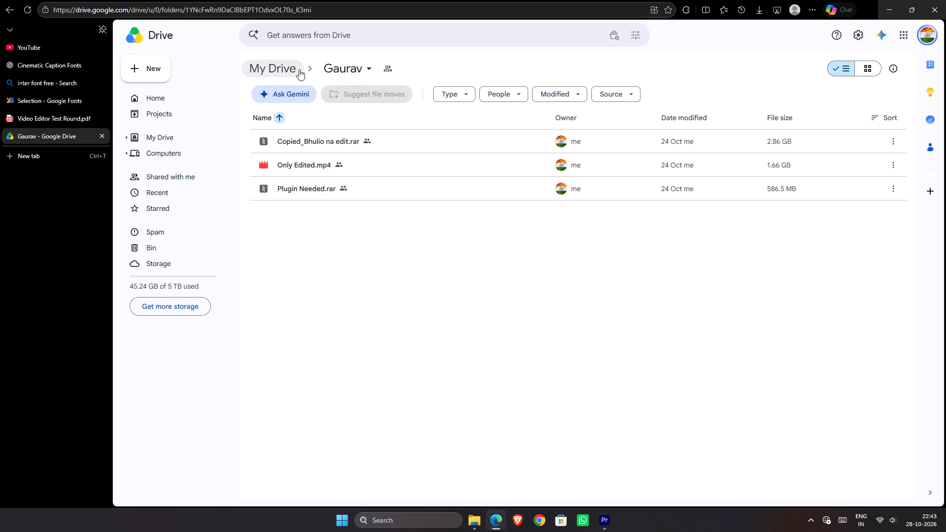
click(468, 513)
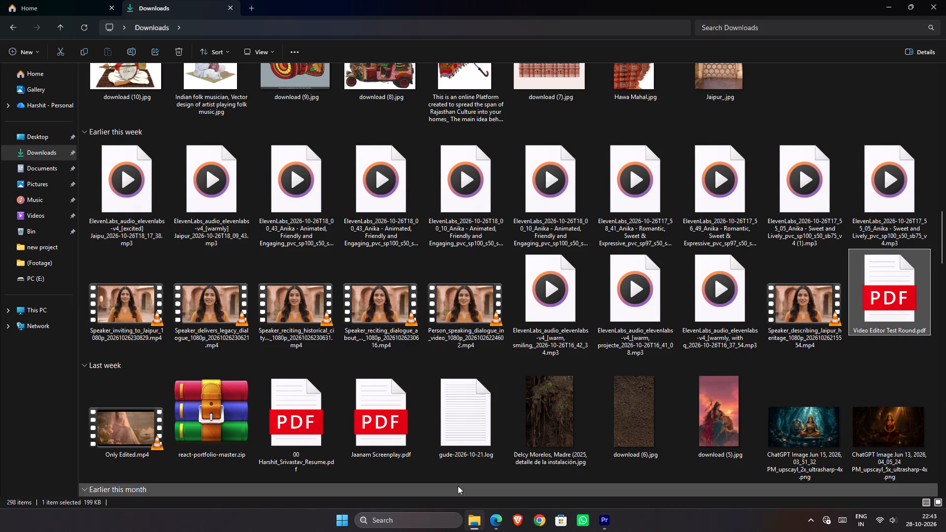
drag(407, 229, 483, 518)
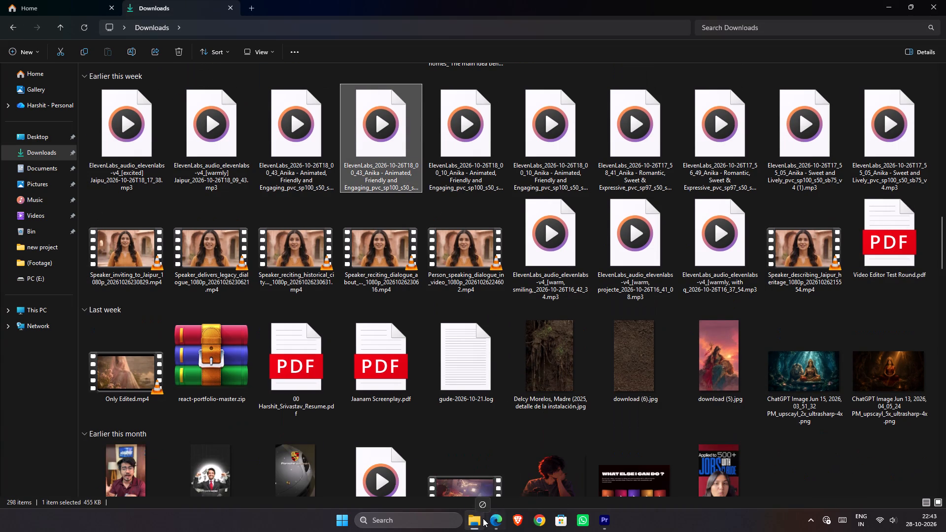
drag(483, 518, 435, 360)
click(477, 513)
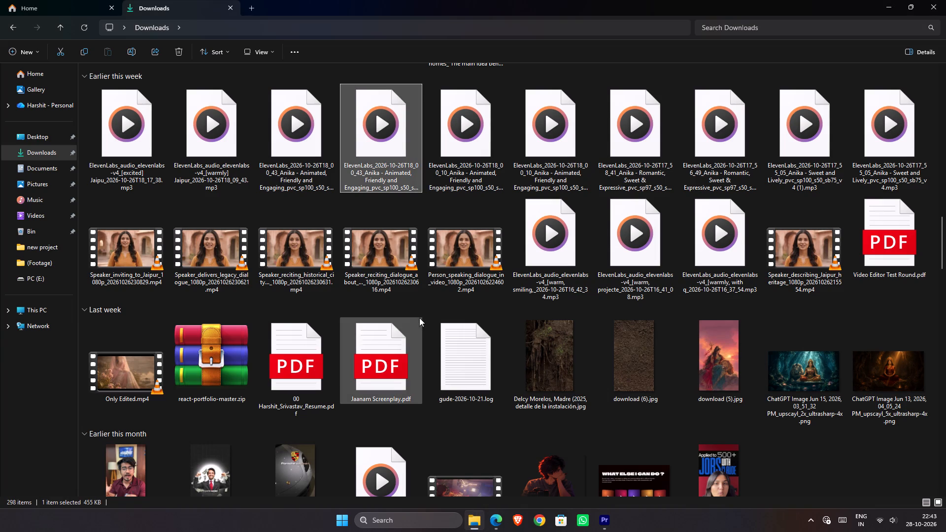
click(493, 521)
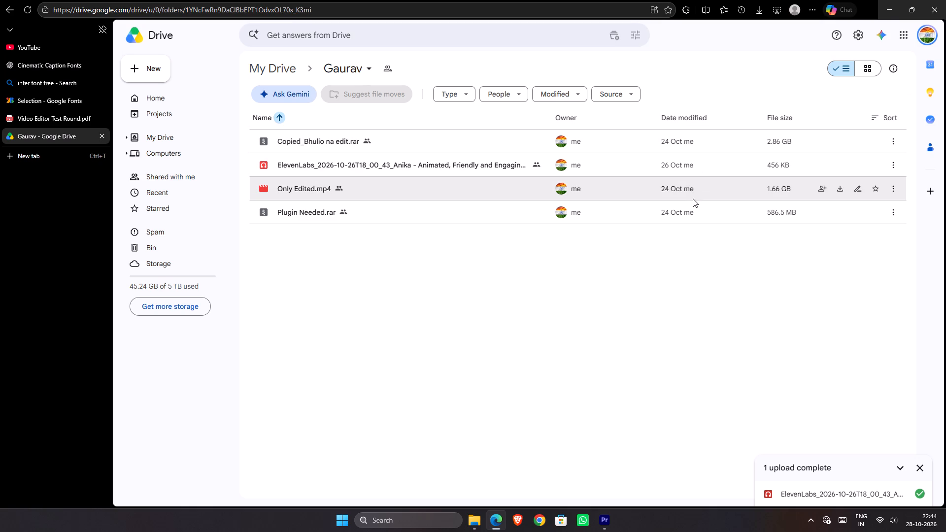
right_click(363, 173)
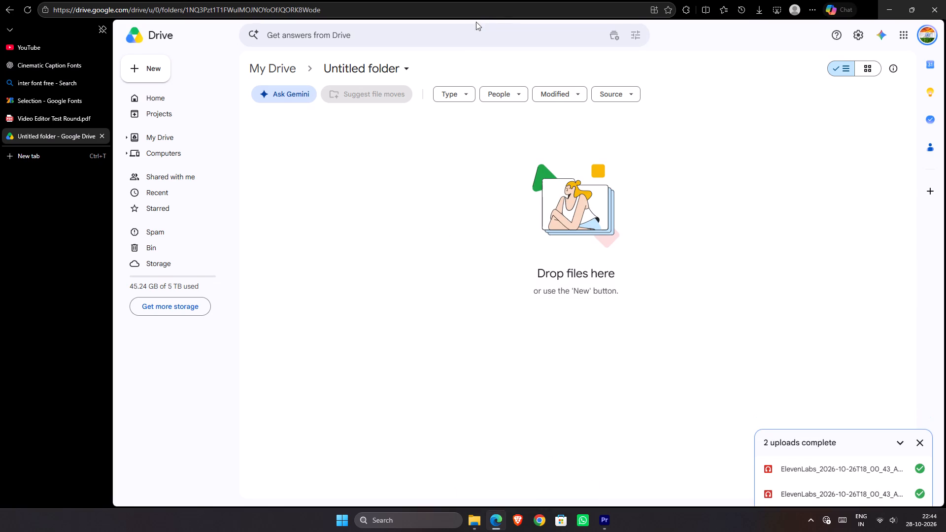
Share the untitled folder with anyone with the link, copy its link and reload the page.
click(390, 64)
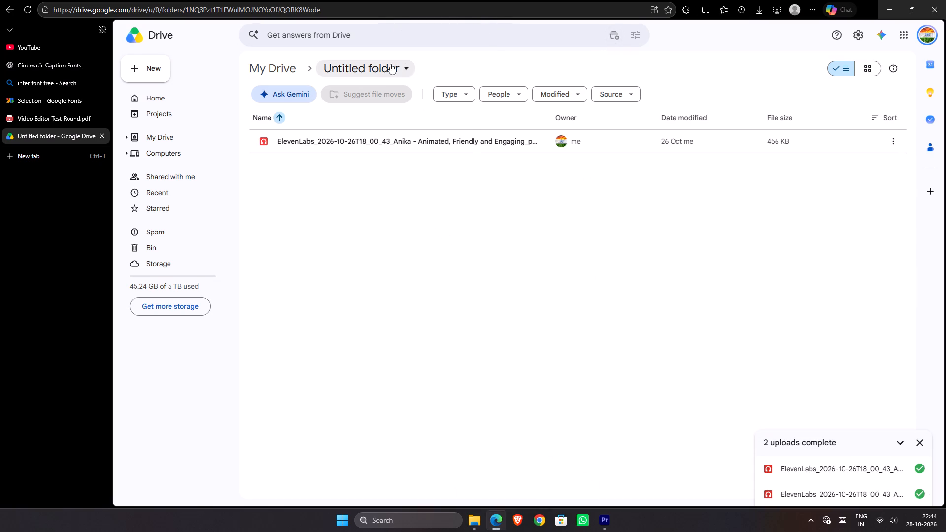
click(405, 193)
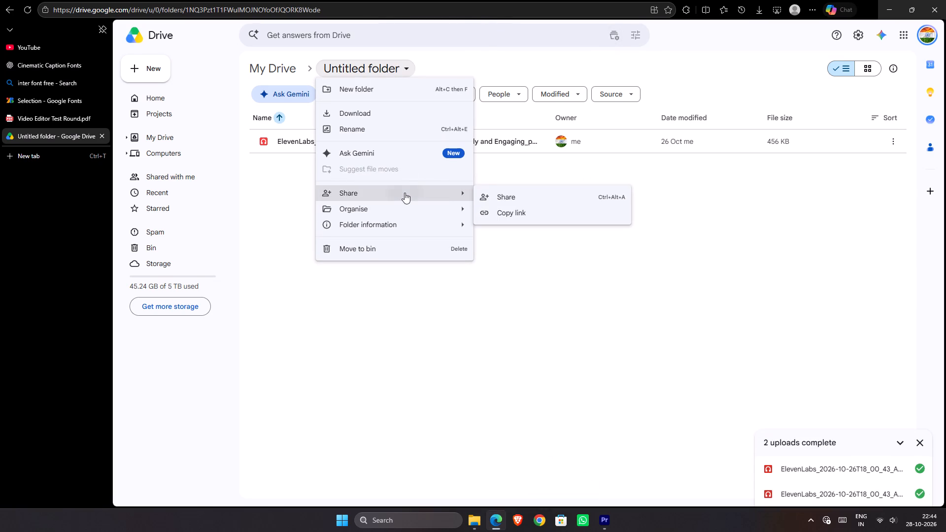
click(500, 193)
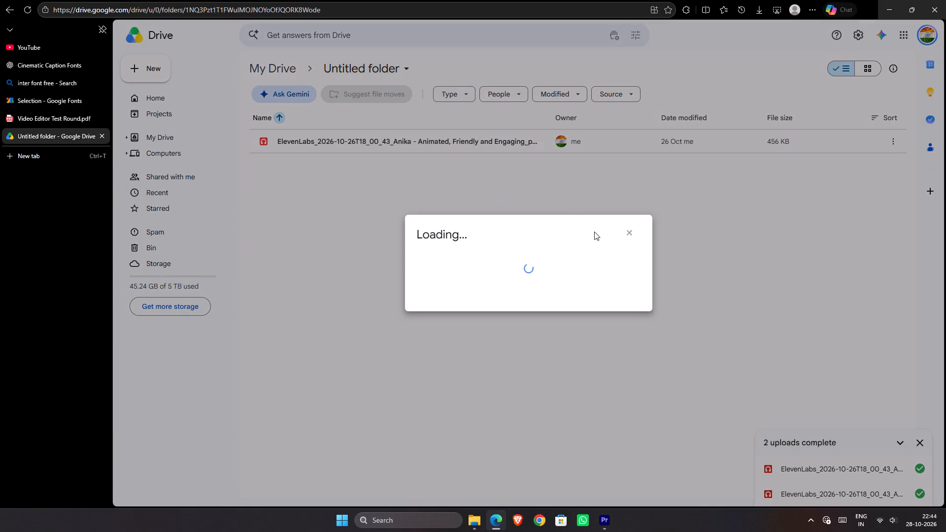
click(483, 305)
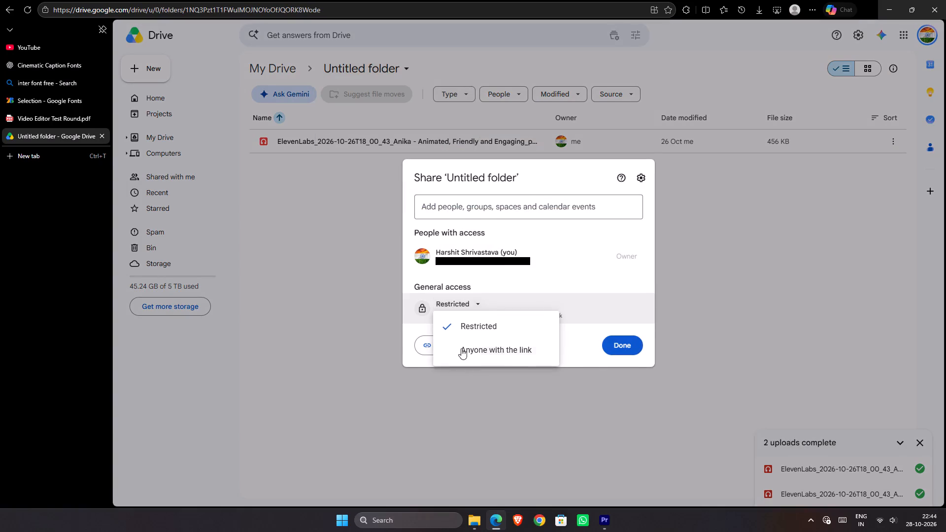
click(461, 348)
click(451, 349)
drag(622, 331, 631, 318)
click(712, 221)
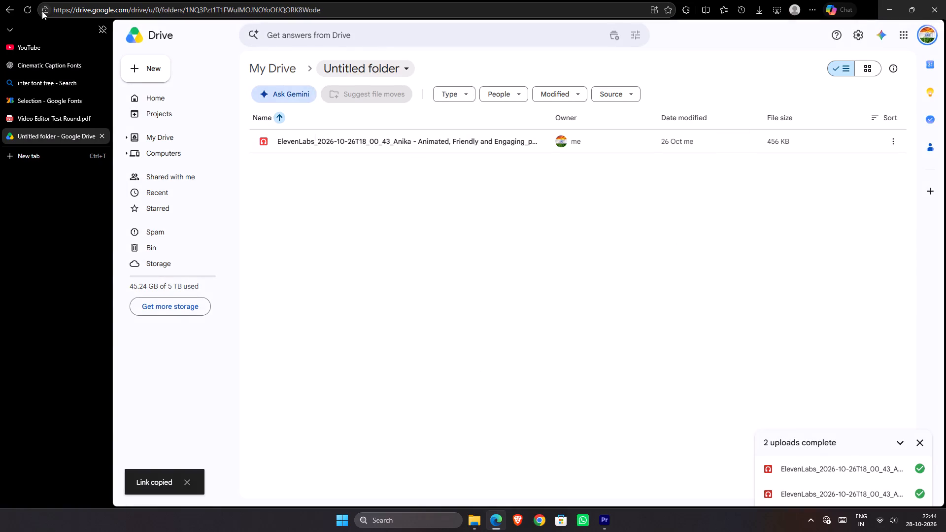
click(31, 10)
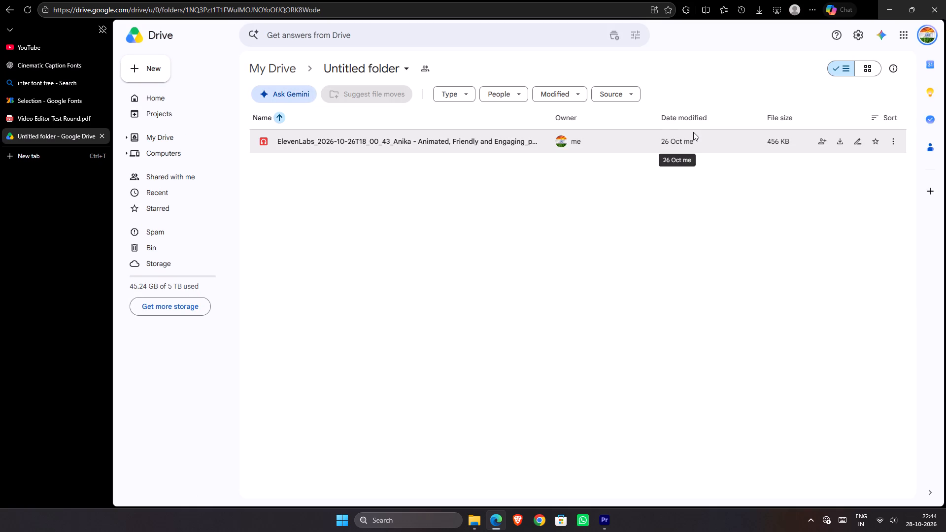
View the contents of the Studio Arunisha assignment folder in My Drive and return to My Drive.
click(887, 117)
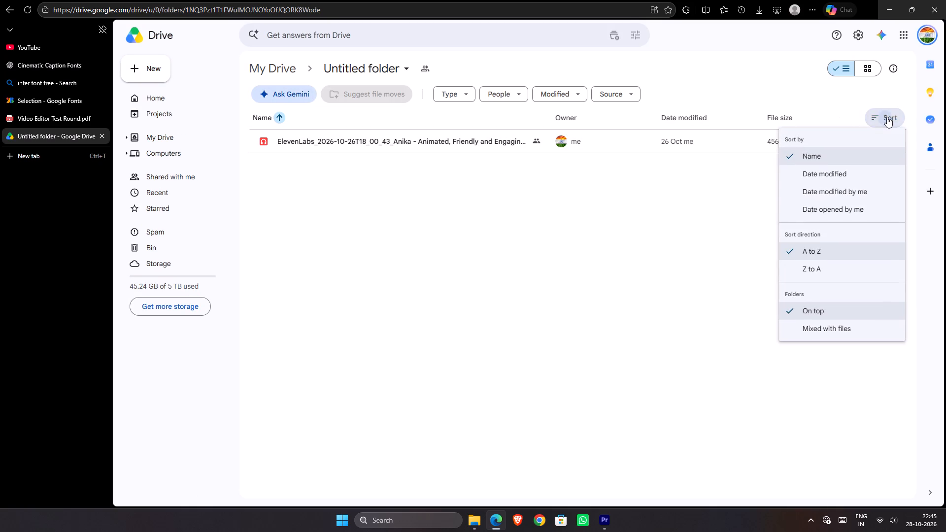
click(886, 117)
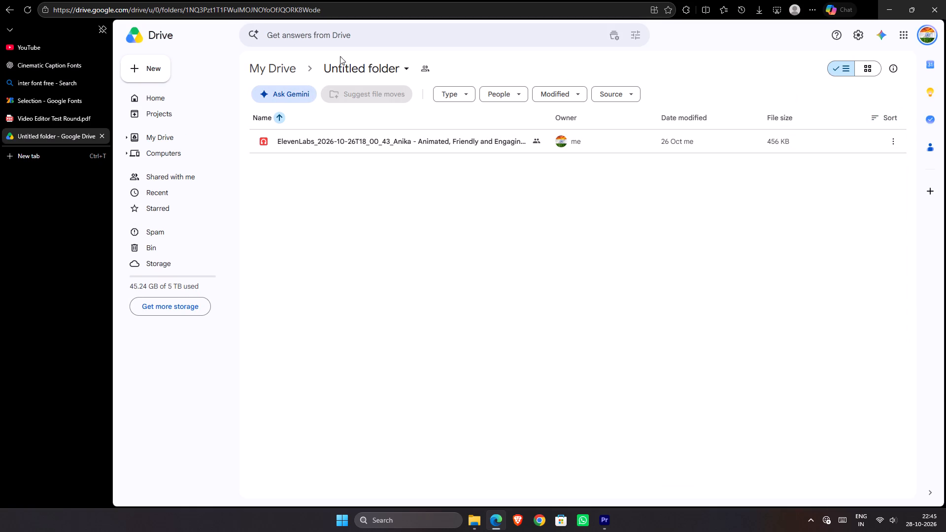
click(275, 72)
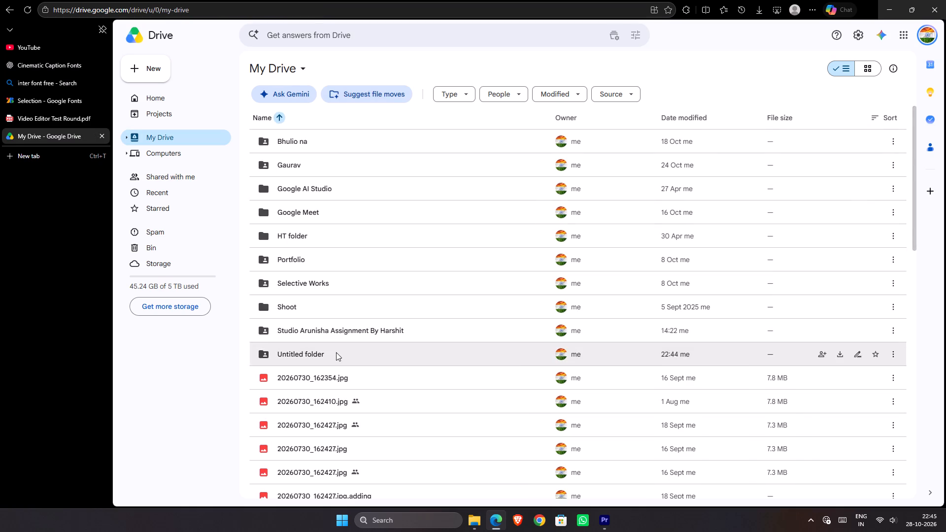
double_click(341, 336)
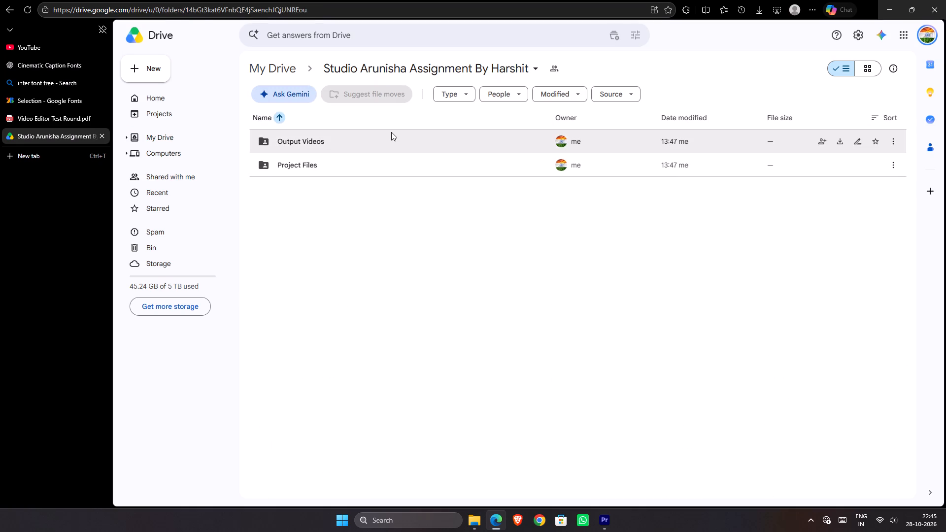
click(284, 66)
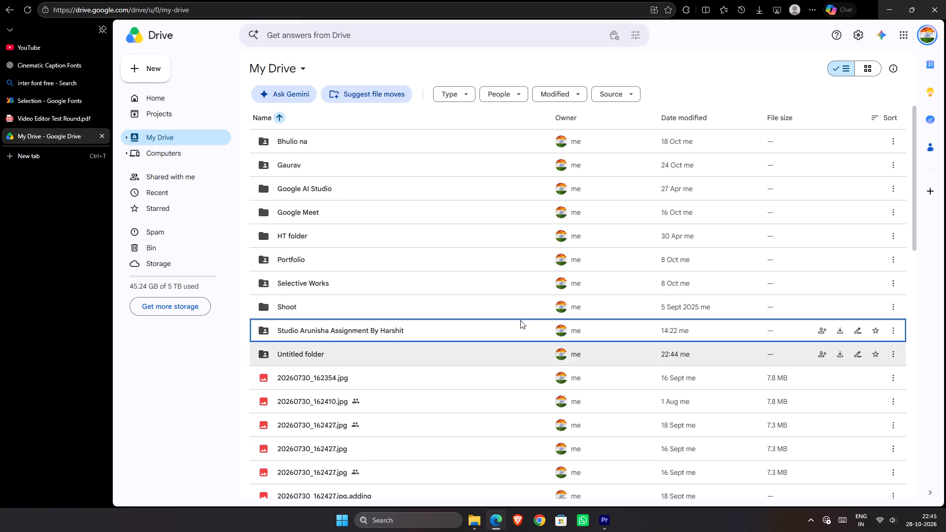
Reopen the untitled folder and upload the video Person_speaking_dialogue_in_video_1080p_20261026224602.mp4 from Downloads in File Explorer.
click(461, 350)
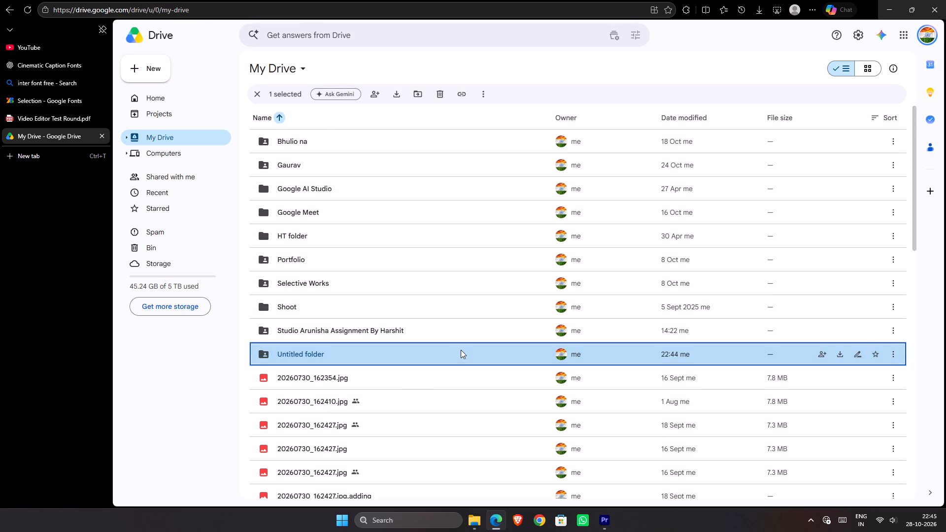
double_click(461, 350)
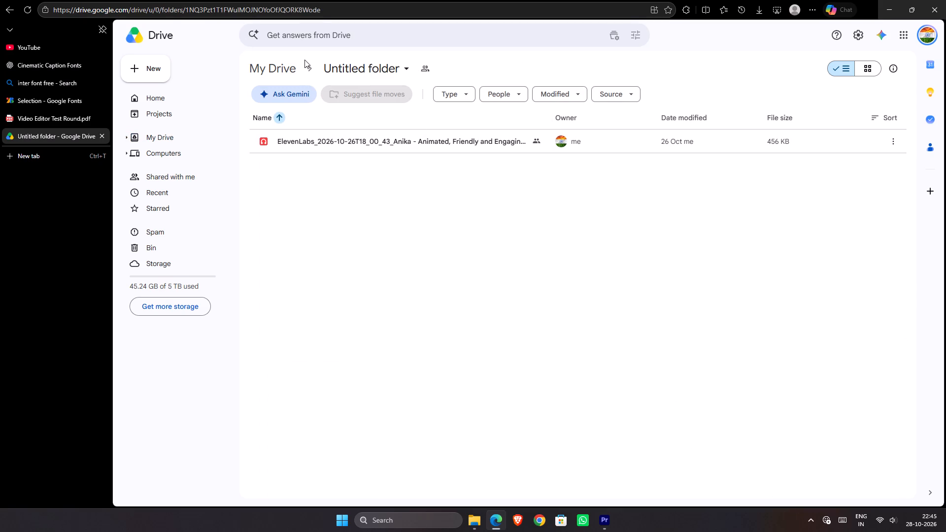
drag(297, 68, 439, 192)
drag(420, 207, 415, 202)
click(472, 513)
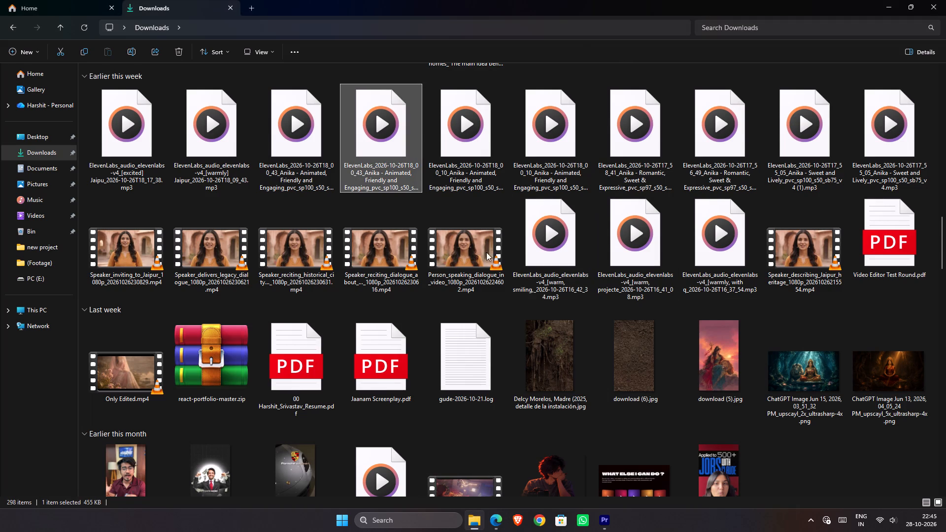
drag(486, 256, 465, 349)
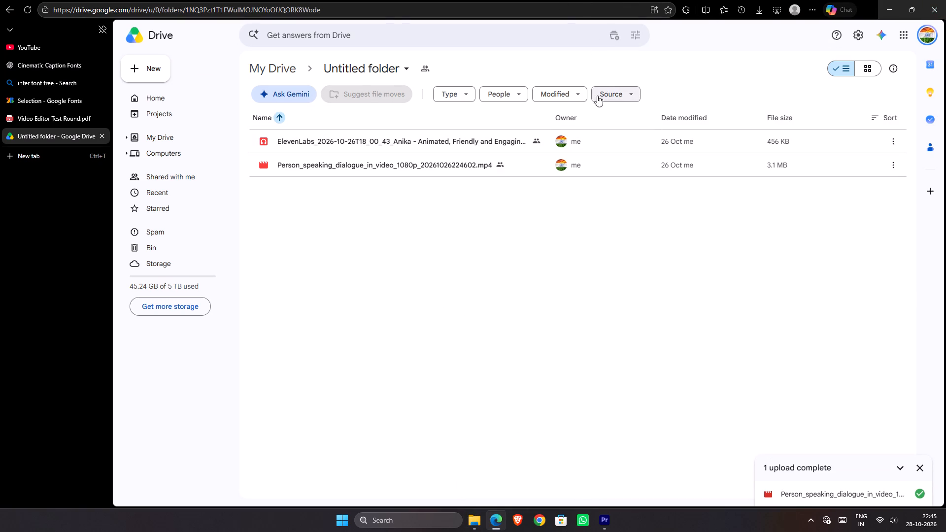
click(364, 163)
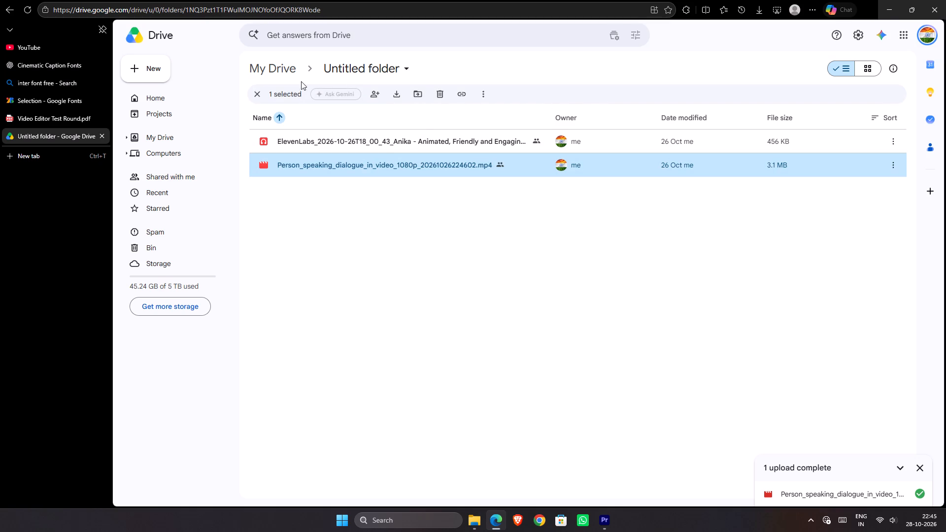
Open the Output Videos folder of the Studio Arunisha assignment and examine the Jaipur Assignment video files.
click(290, 73)
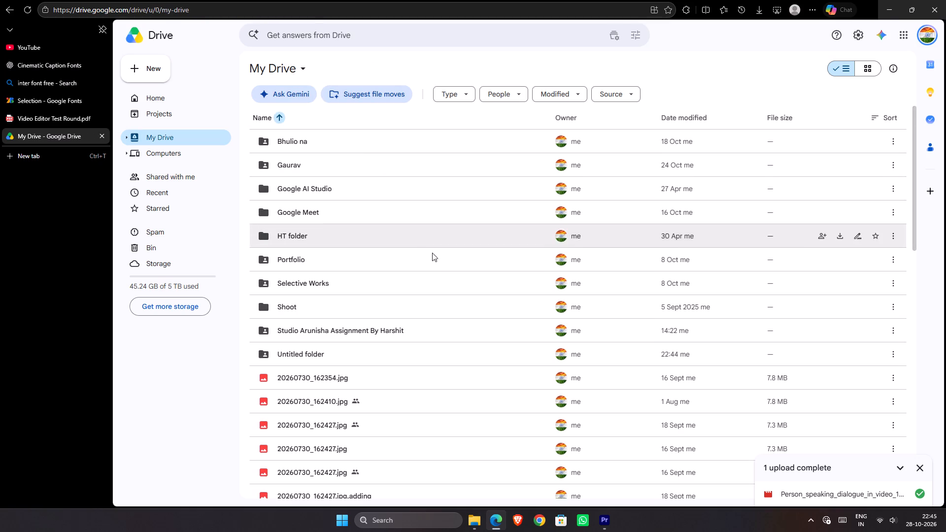
double_click(356, 333)
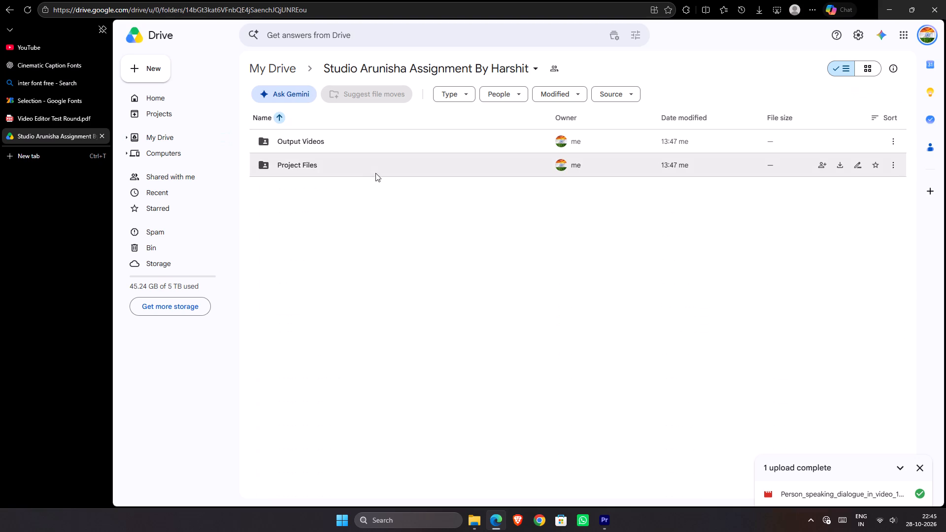
double_click(385, 148)
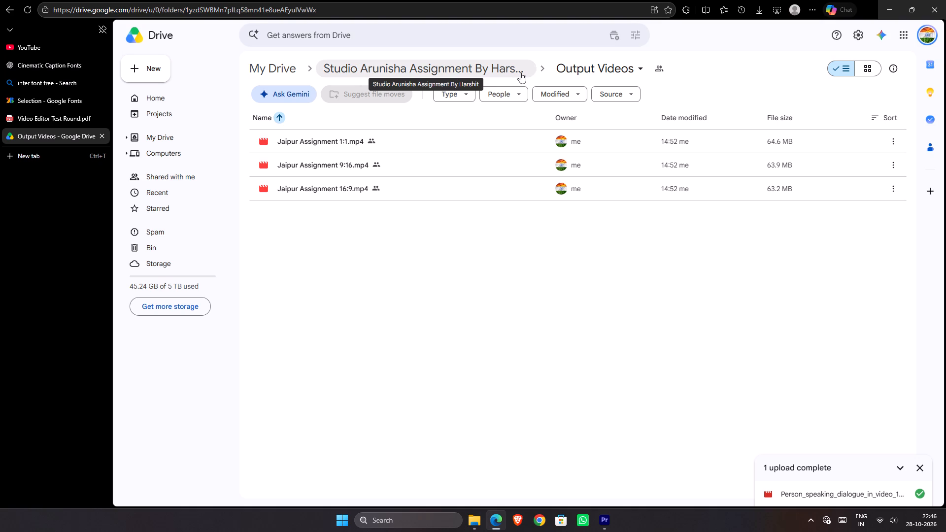
click(544, 90)
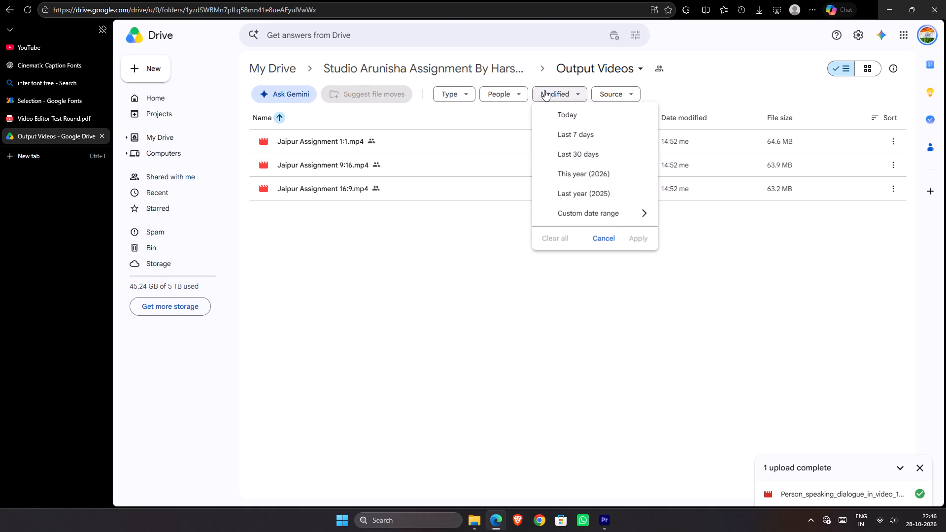
click(544, 90)
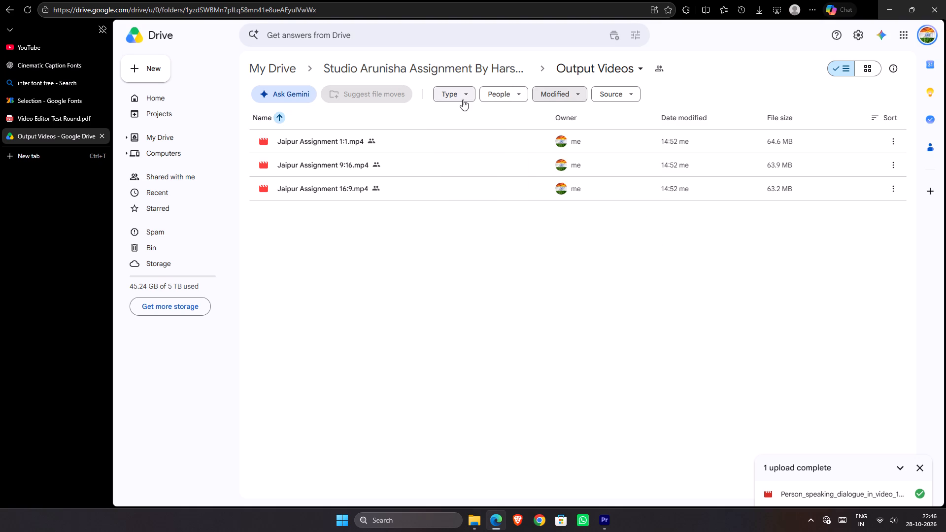
Sort the files in the Output Videos folder by date modified, newest first.
click(692, 121)
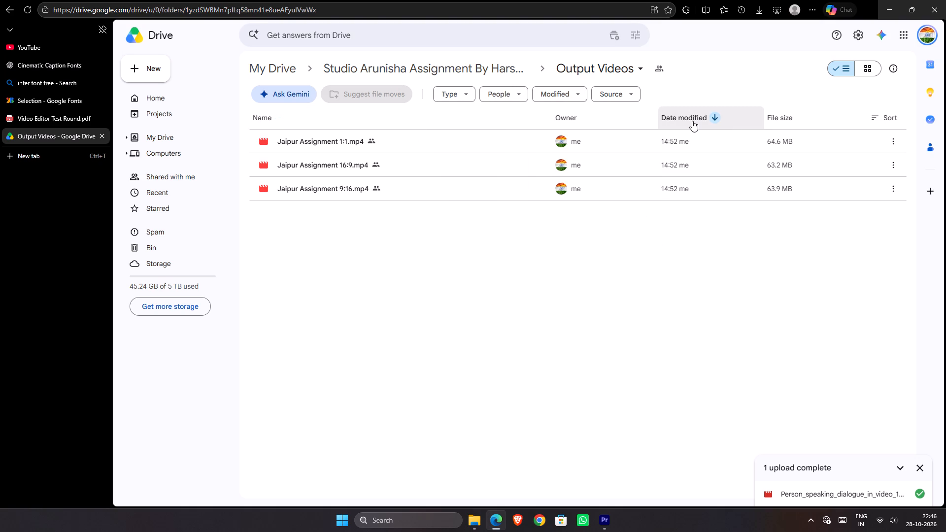
click(692, 121)
click(655, 250)
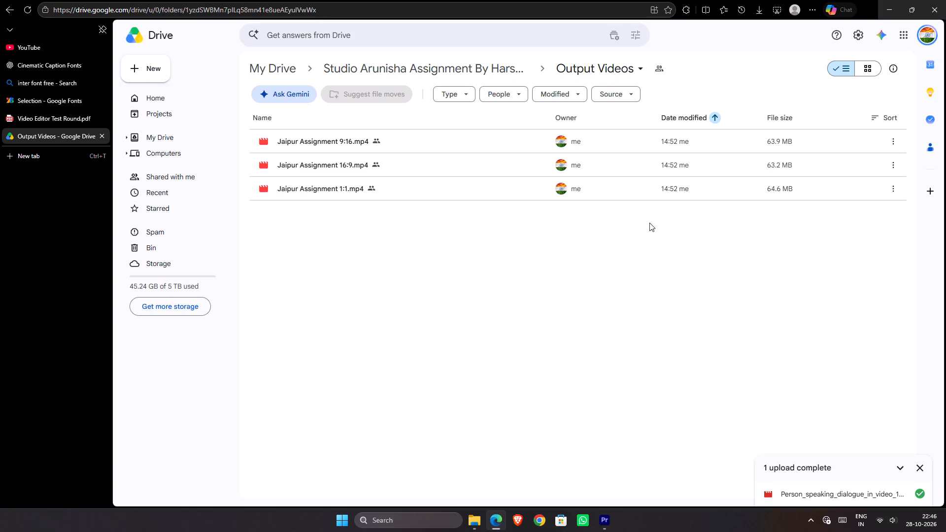
click(685, 126)
click(664, 256)
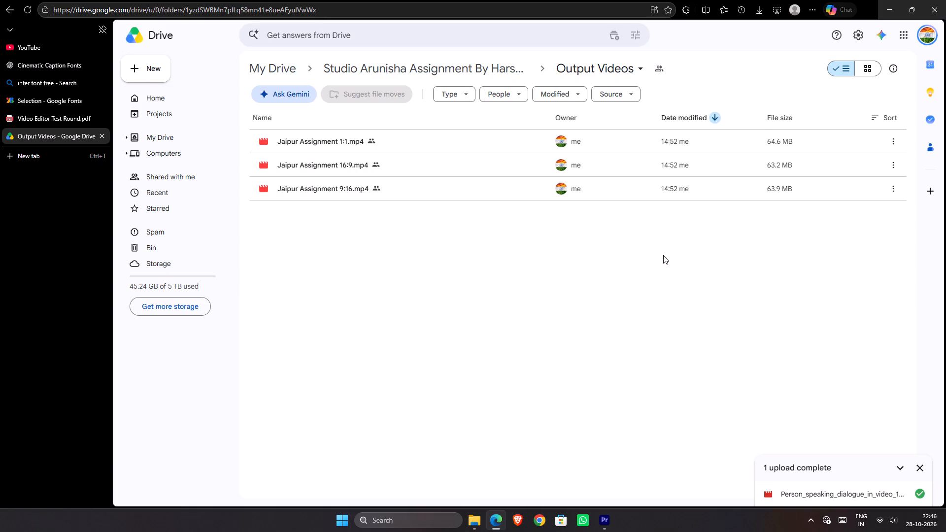
Return to the Studio Arunisha assignment folder, open the owner's detailed contact page and examine the full list of shared files.
click(373, 67)
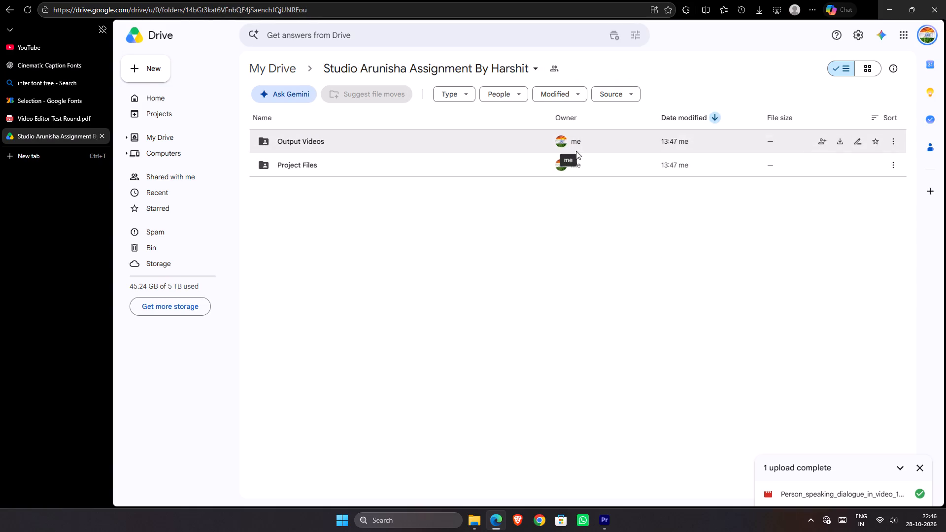
click(576, 151)
click(523, 192)
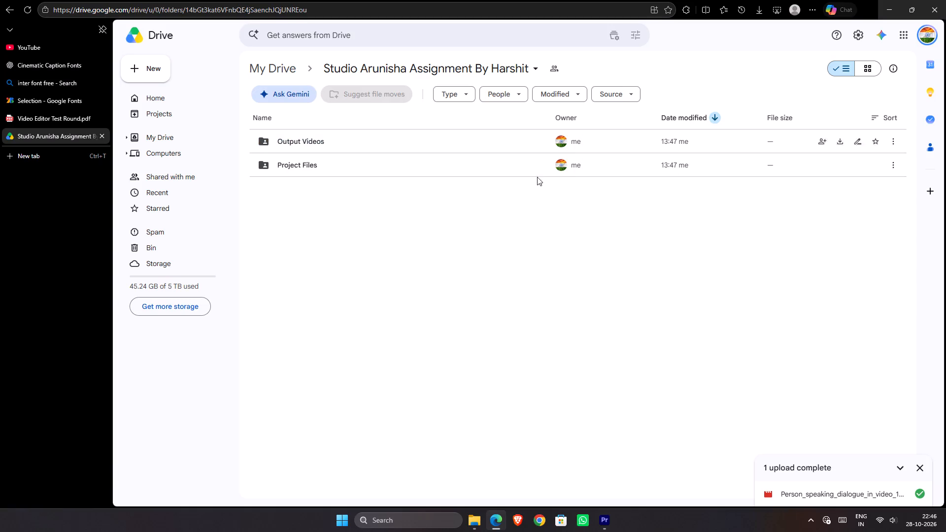
click(573, 149)
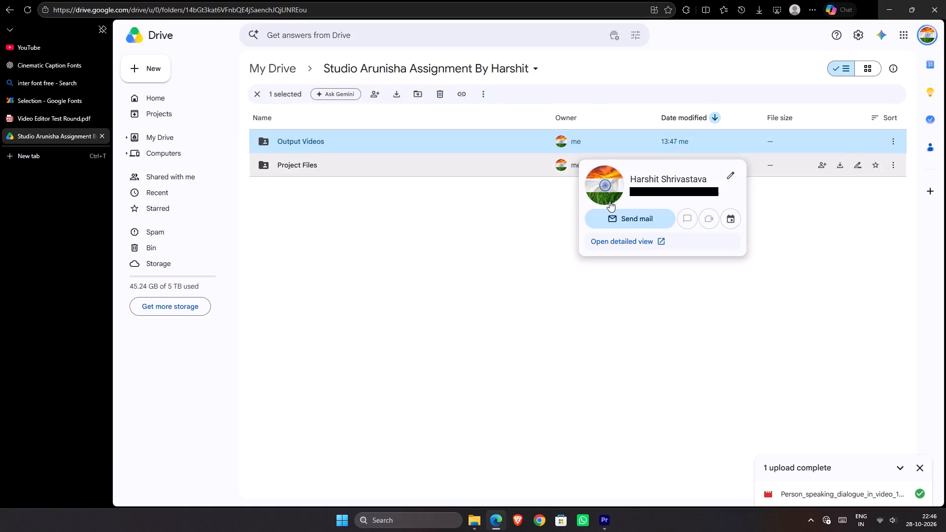
click(629, 236)
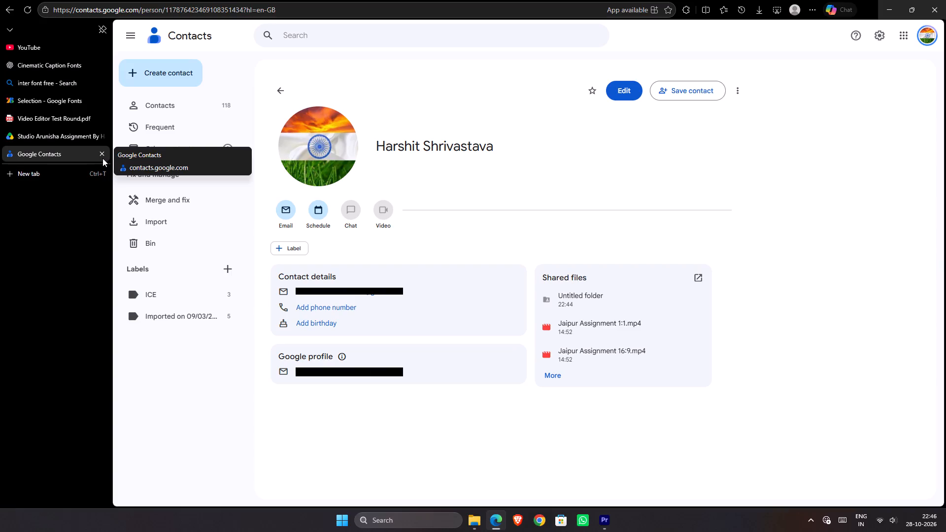
click(550, 379)
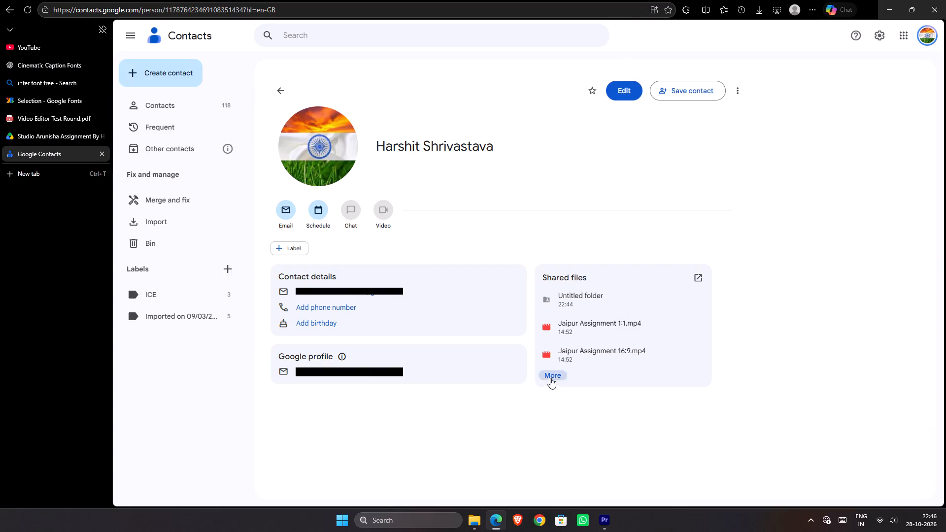
scroll(678, 304, down, 2)
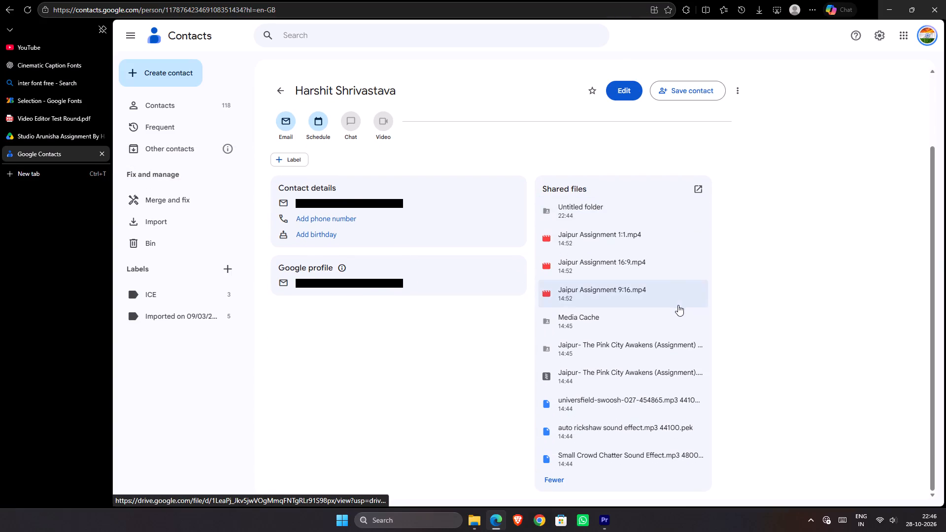
scroll(676, 306, down, 2)
scroll(667, 317, up, 1)
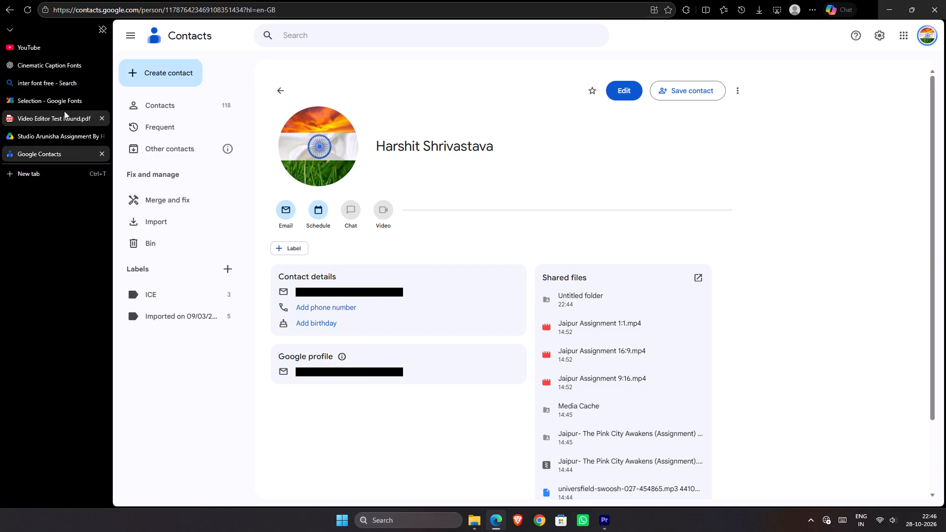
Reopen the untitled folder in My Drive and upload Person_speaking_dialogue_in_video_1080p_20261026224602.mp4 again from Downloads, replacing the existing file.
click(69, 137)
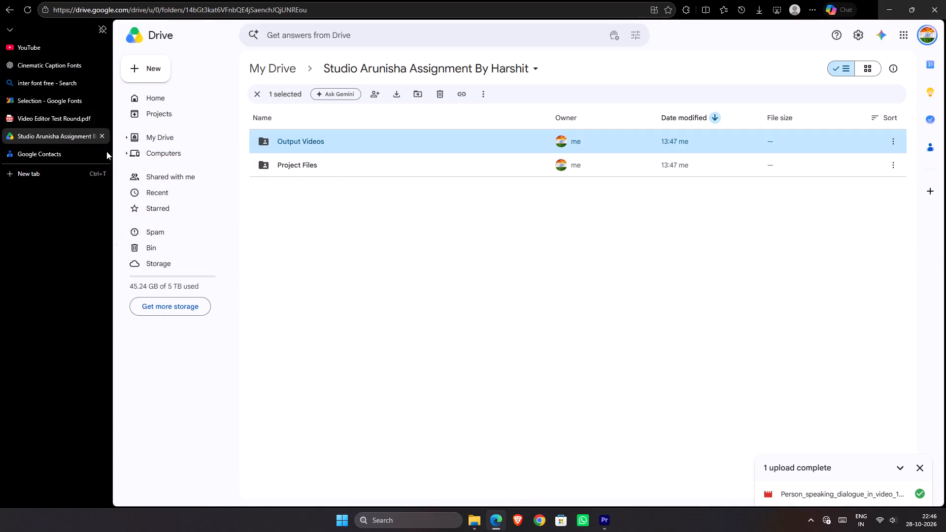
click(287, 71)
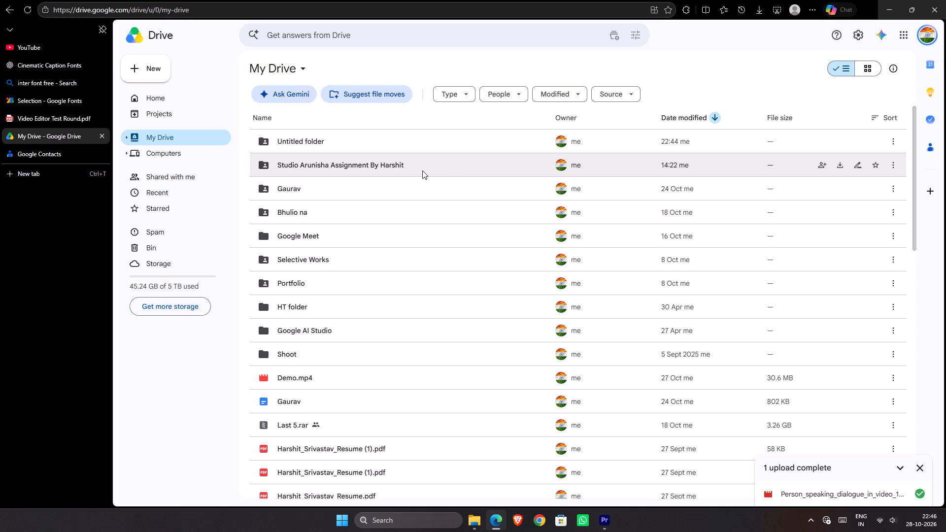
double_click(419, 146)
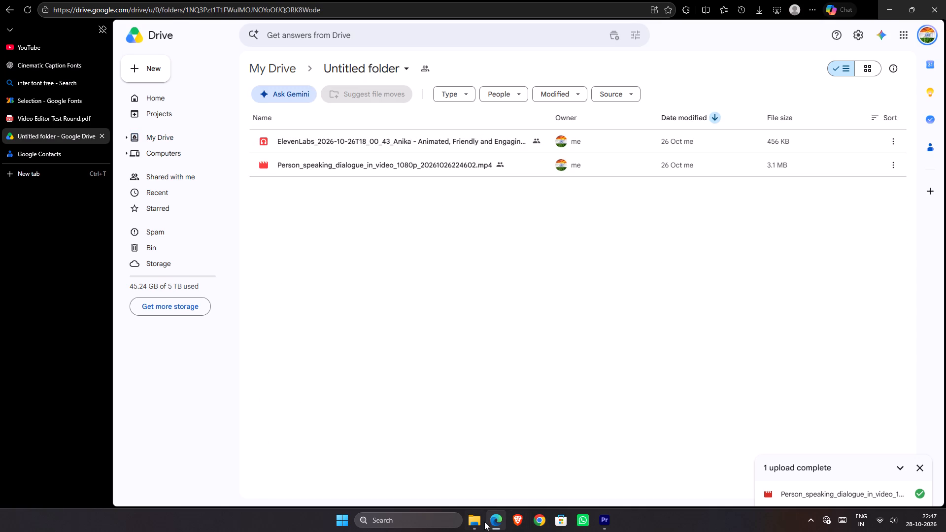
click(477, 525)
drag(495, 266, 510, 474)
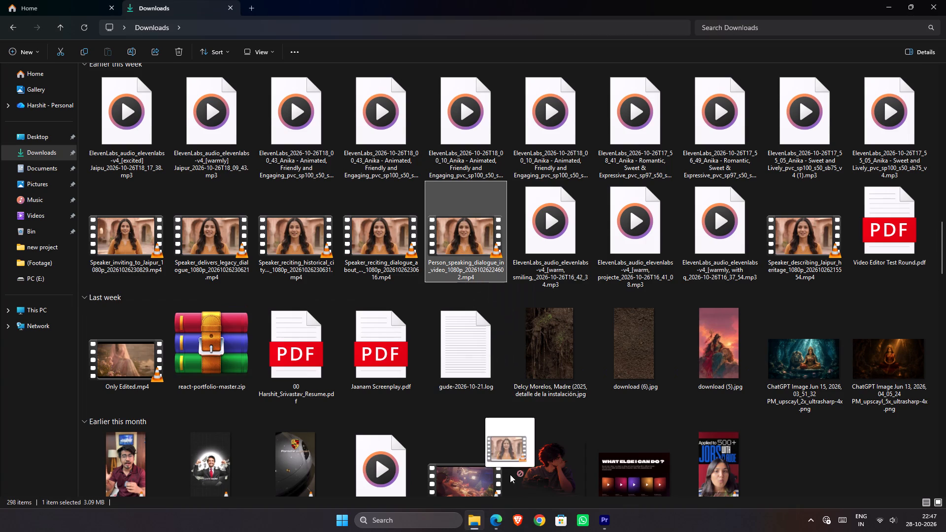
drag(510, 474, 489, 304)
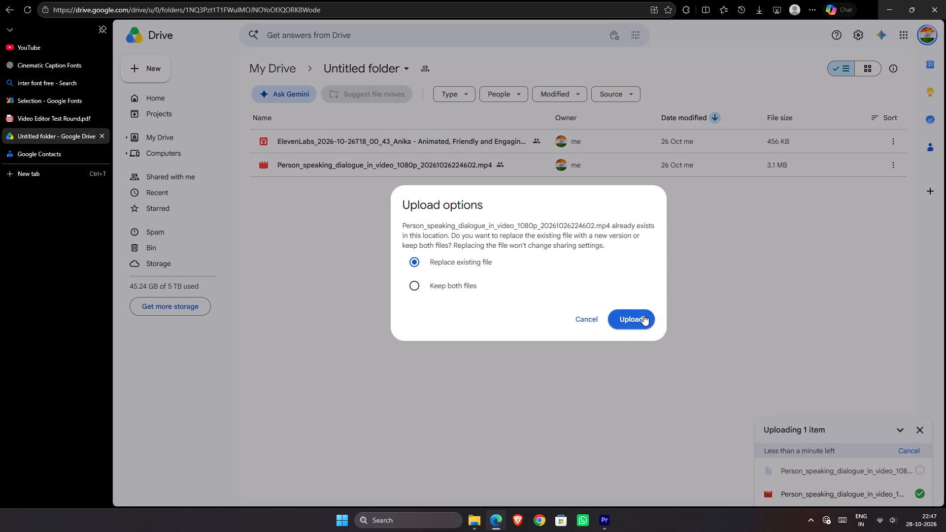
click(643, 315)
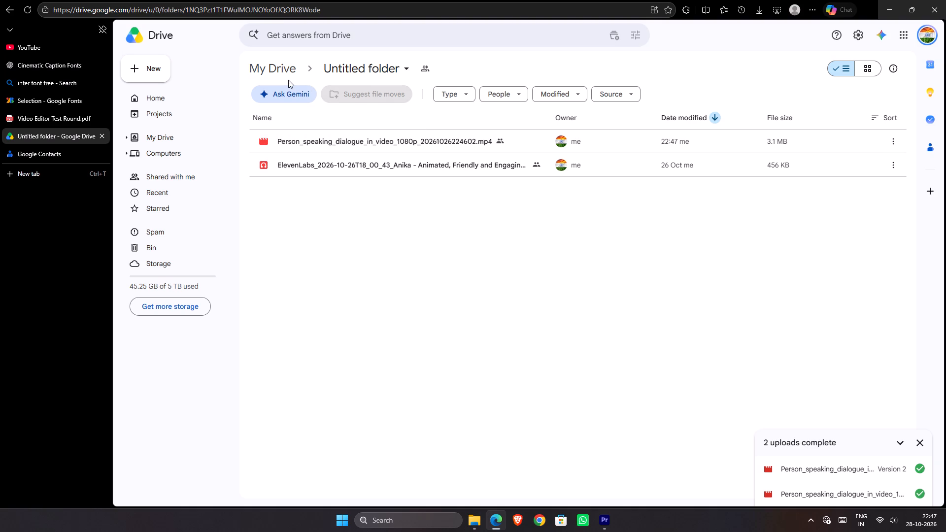
Check the untitled folder's entry in My Drive and reopen the folder.
click(278, 70)
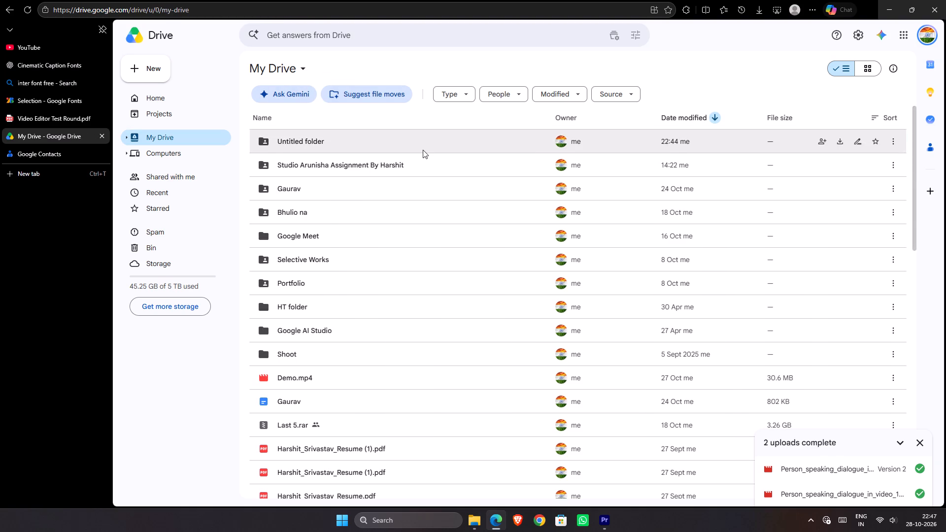
double_click(423, 150)
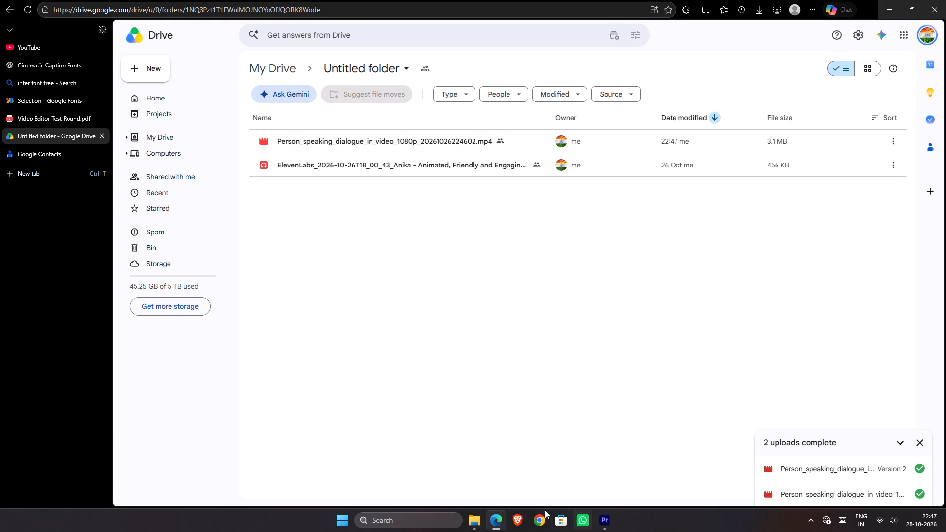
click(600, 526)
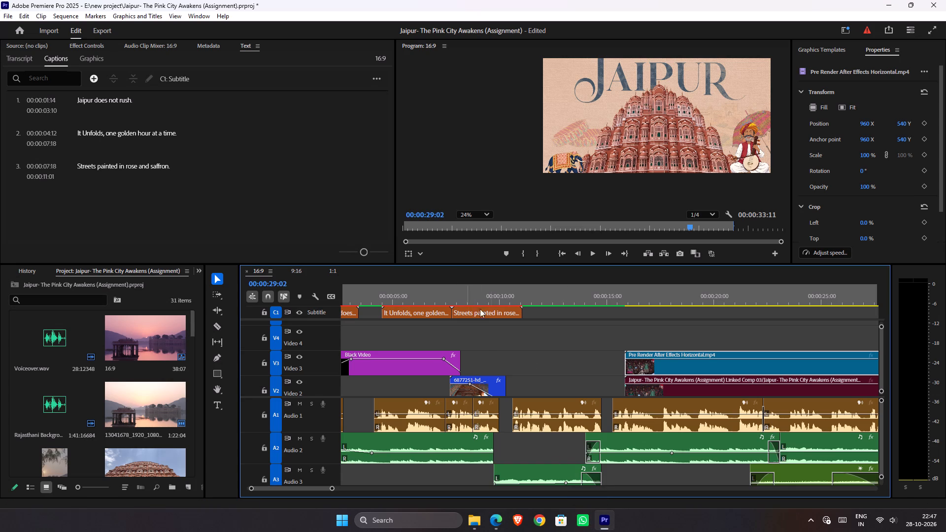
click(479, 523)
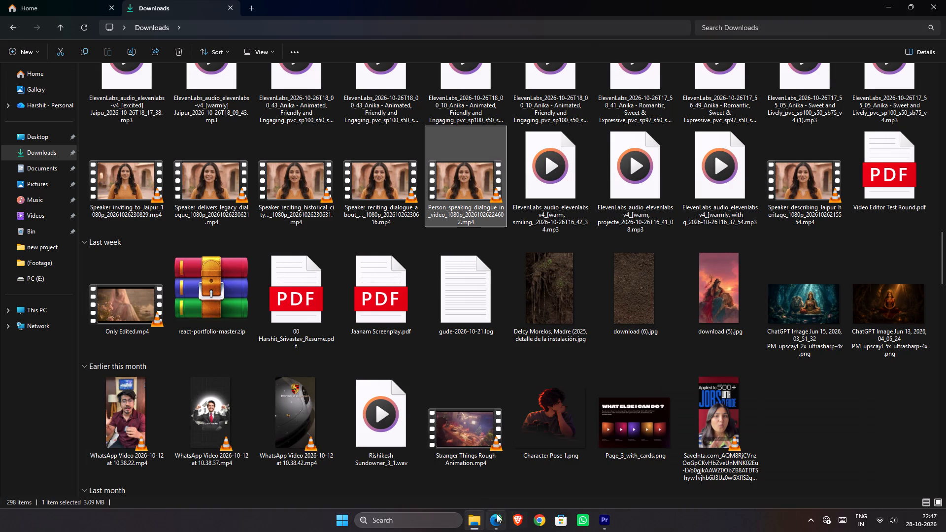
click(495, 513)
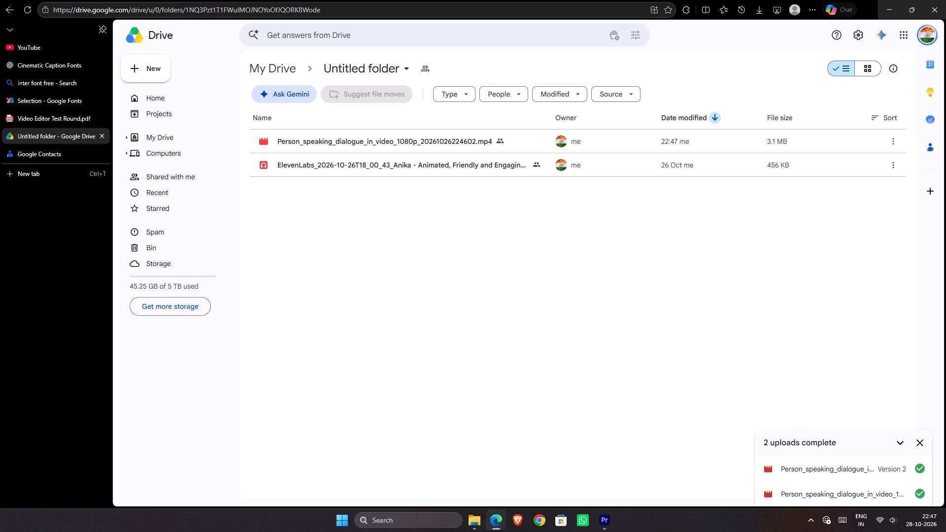
Clear all Windows notifications and return to the untitled folder in Drive.
click(915, 522)
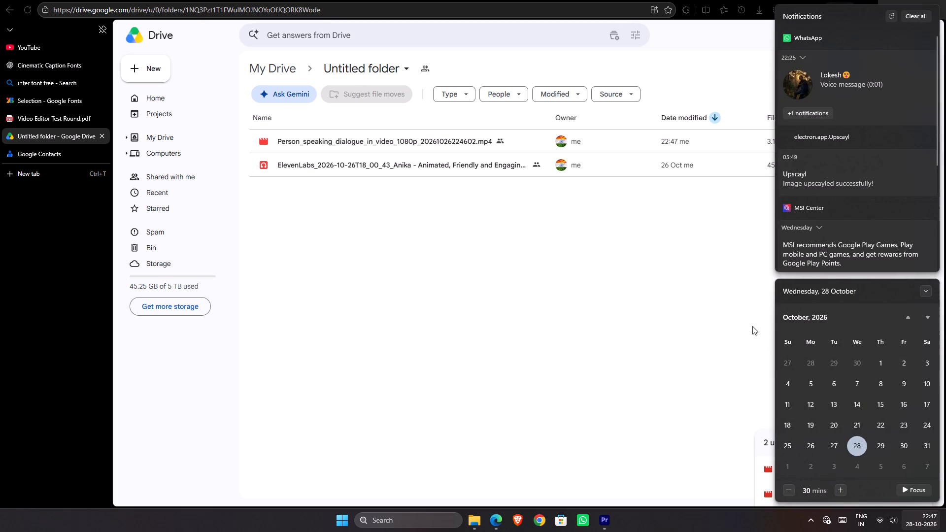
click(926, 516)
click(926, 516)
click(916, 530)
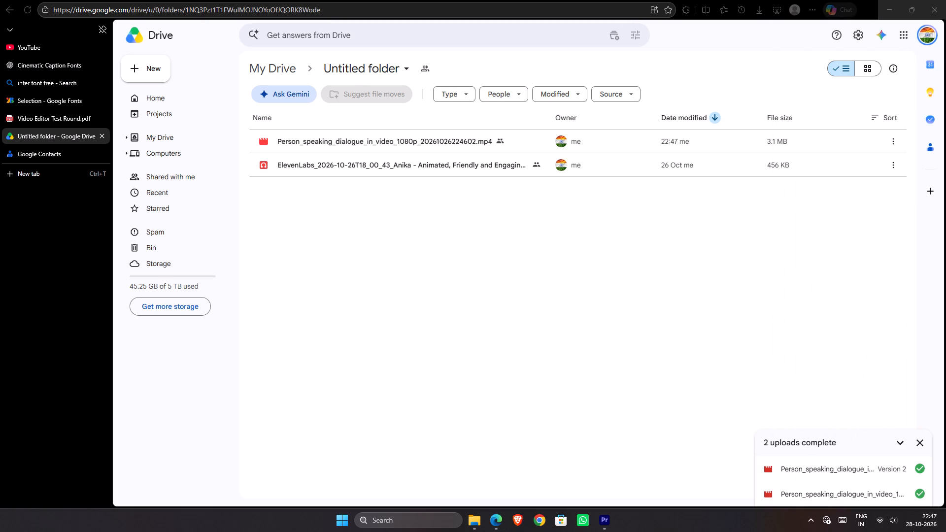
click(916, 514)
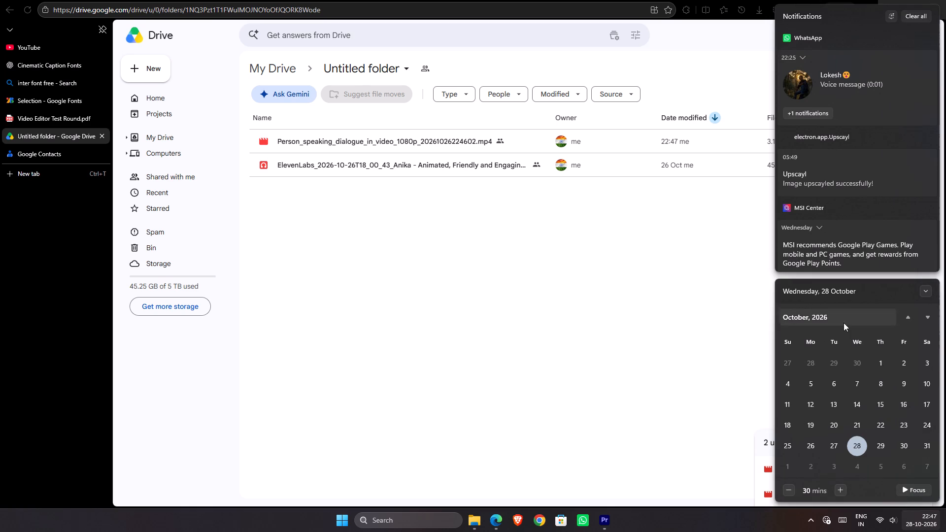
click(917, 14)
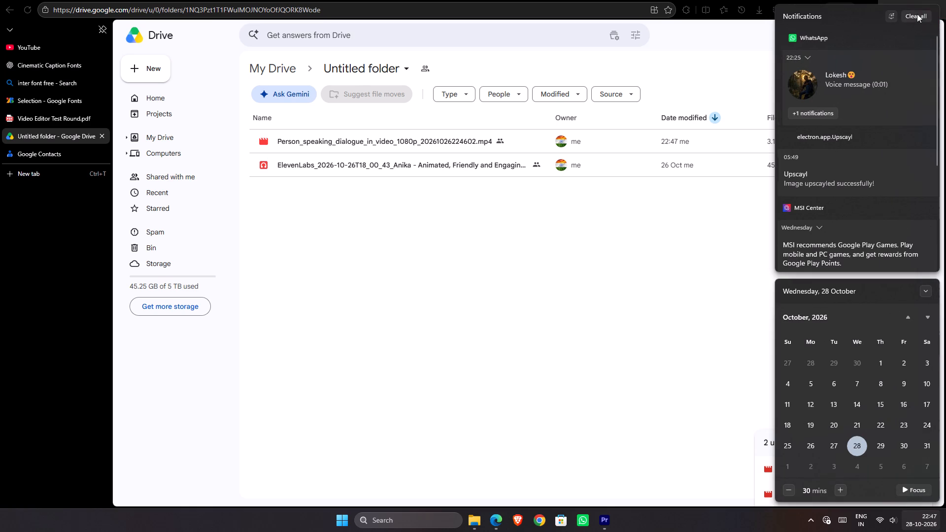
click(611, 424)
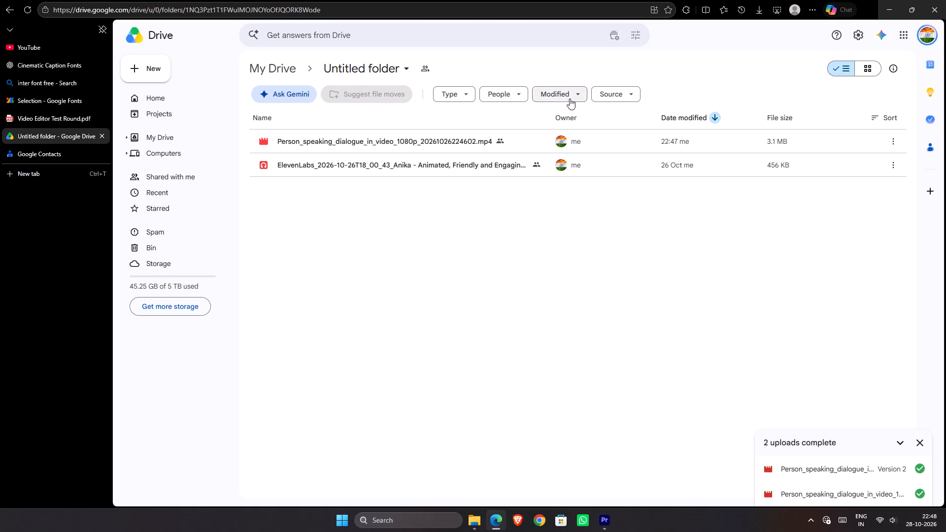
Upload Person_speaking_dialogue_in_video_1080p_20261026224602.mp4 from Downloads in File Explorer to the untitled Drive folder once more, replacing the existing file.
click(465, 516)
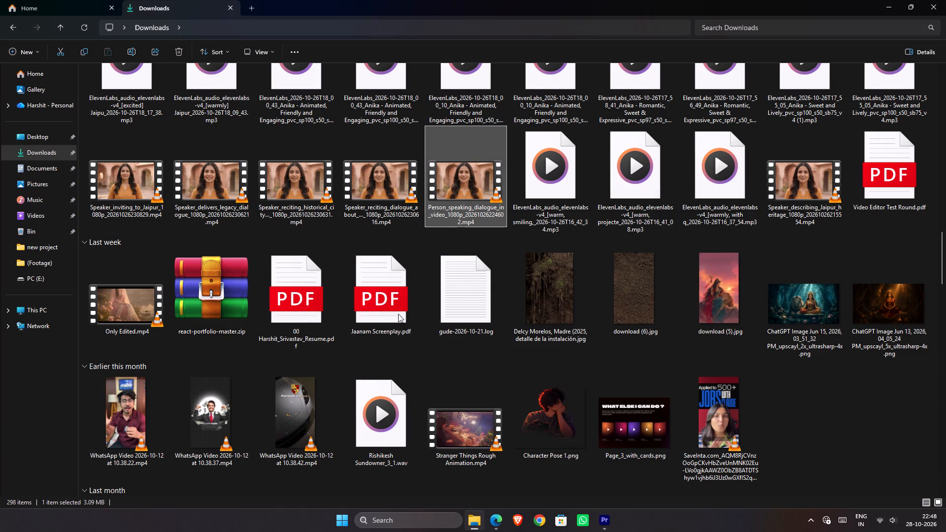
drag(469, 198, 470, 317)
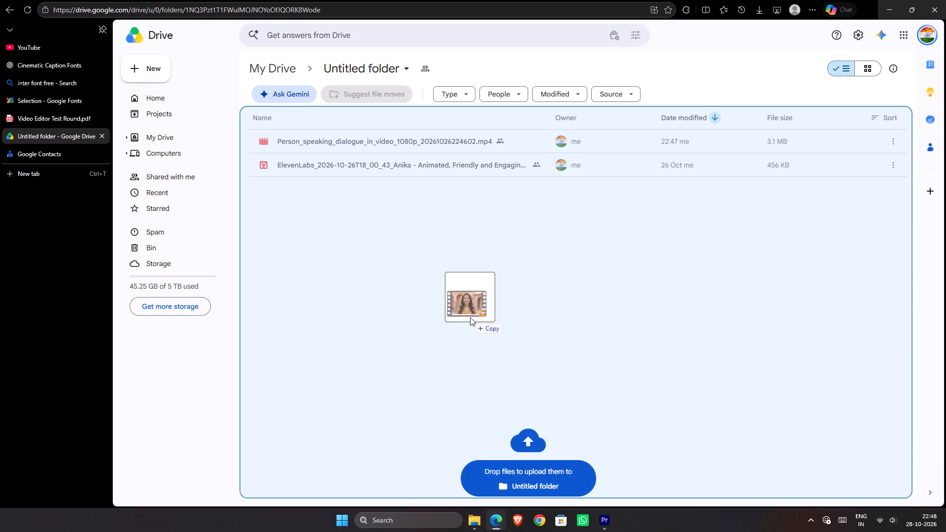
drag(470, 317, 470, 316)
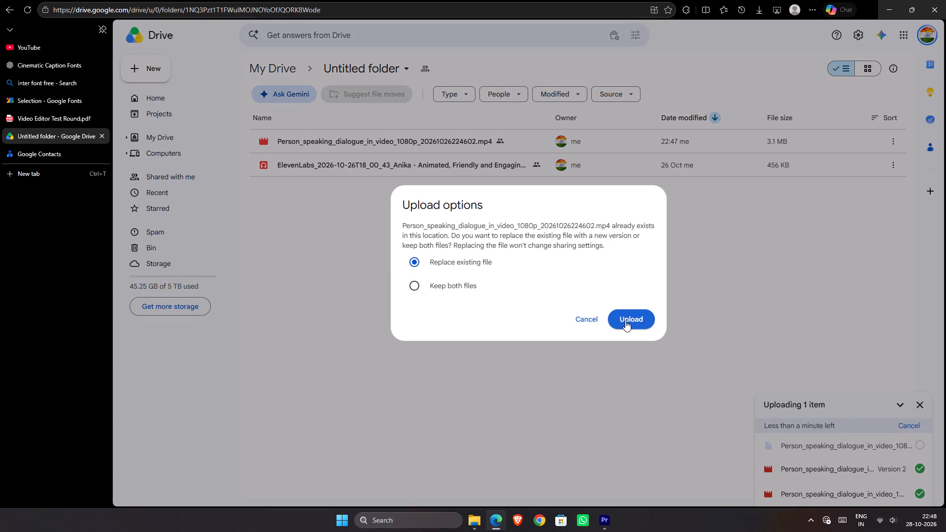
click(625, 321)
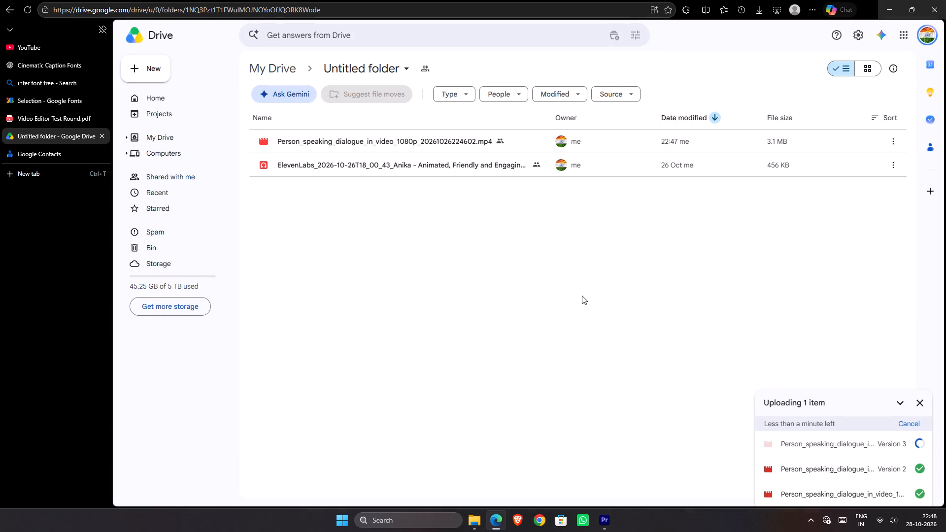
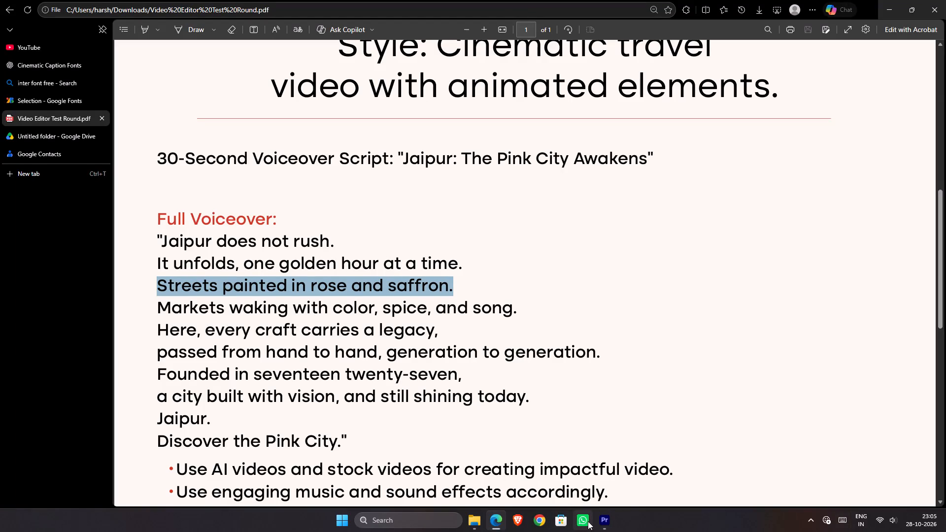
Switch to Premiere Pro and play back the 16:9 sequence around the second and third captions to check their sync with the voiceover.
click(608, 530)
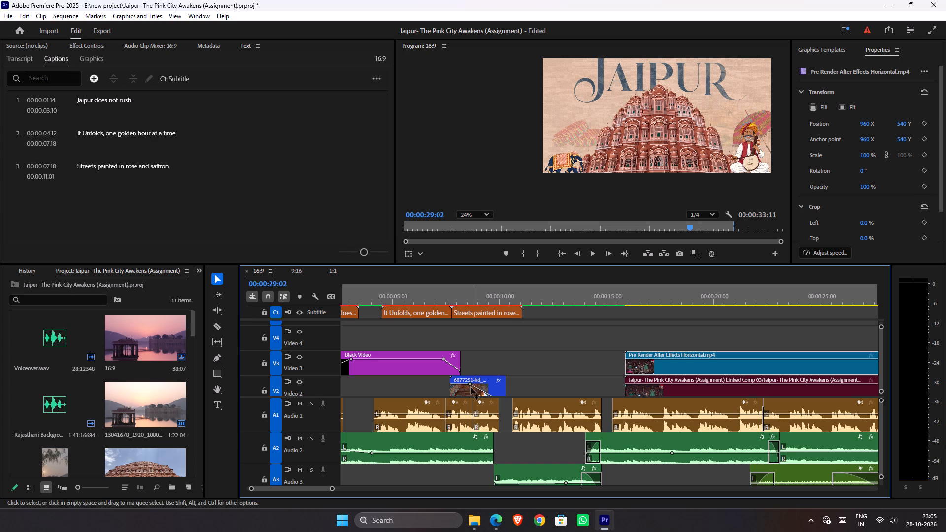
click(445, 302)
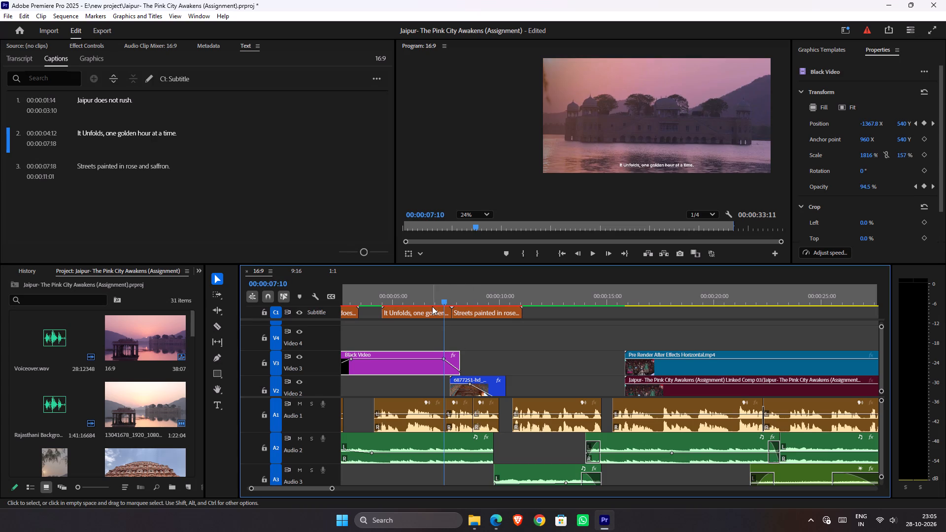
key(space)
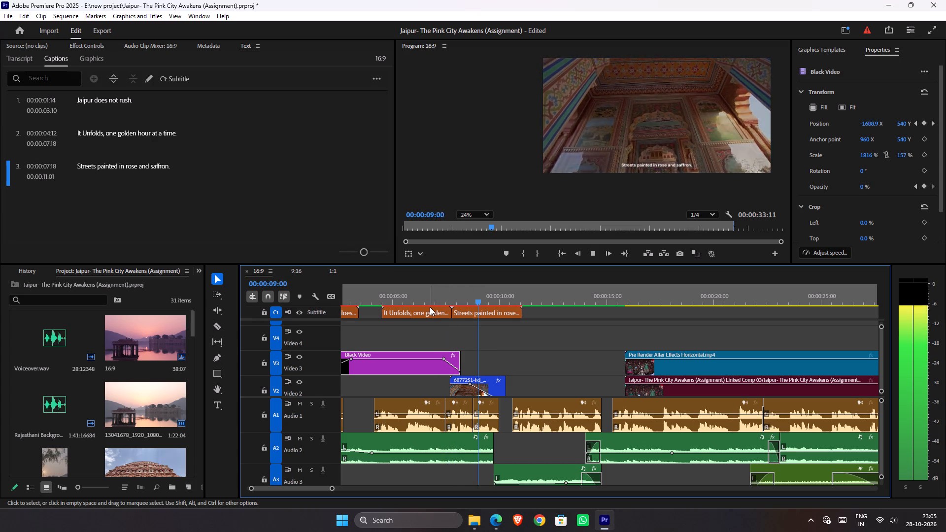
key(space)
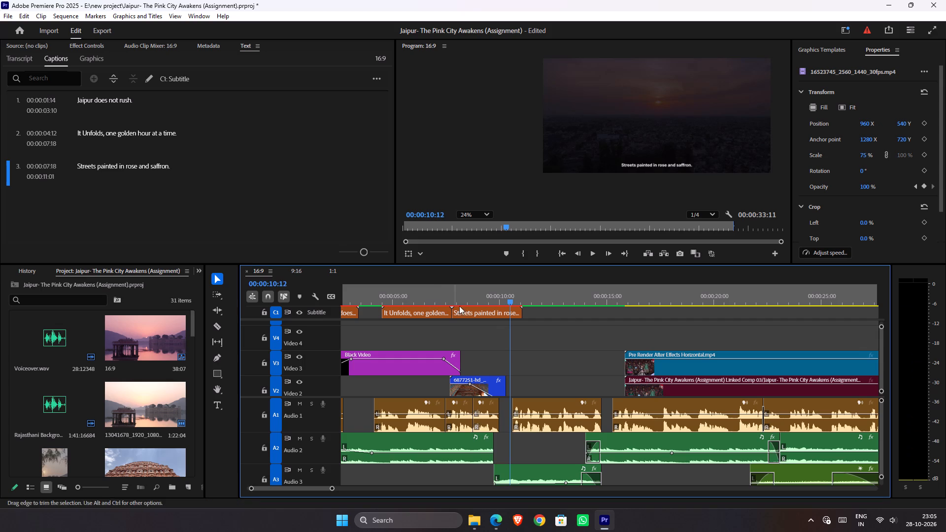
drag(472, 302, 462, 301)
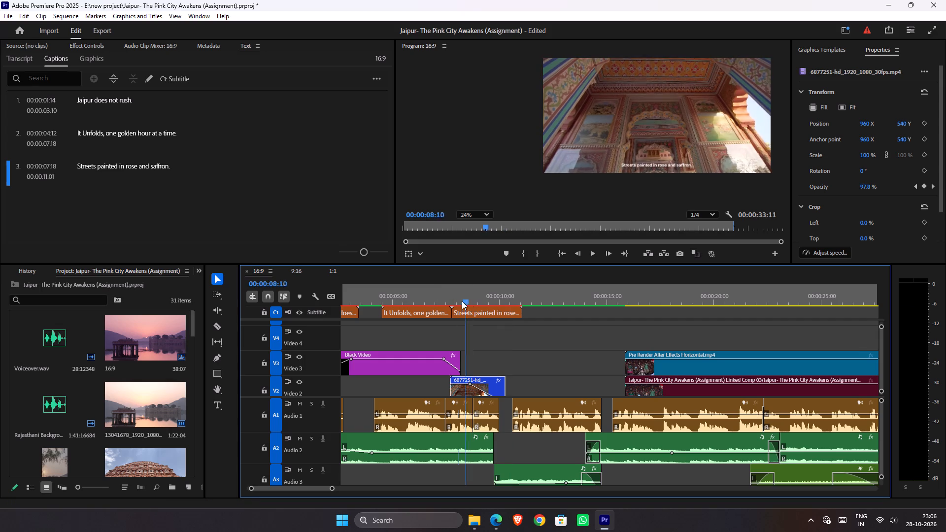
drag(462, 301, 451, 326)
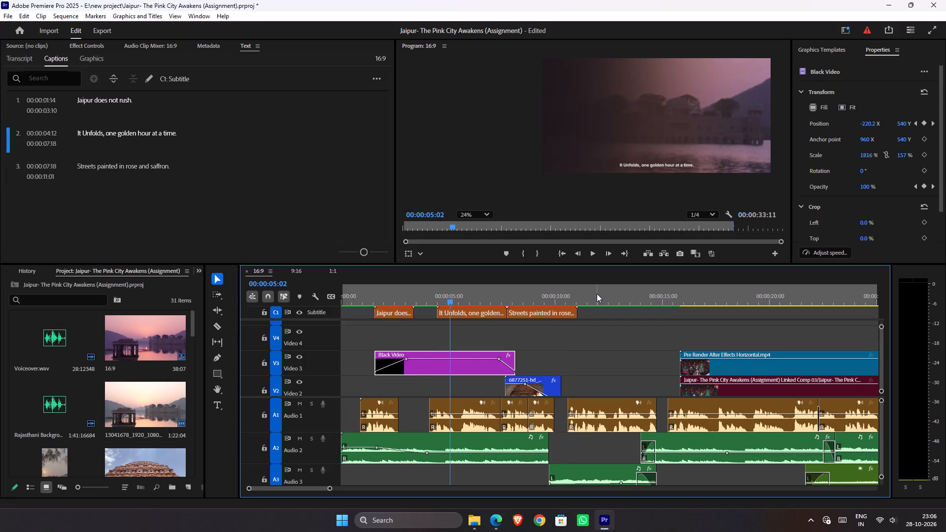
key(space)
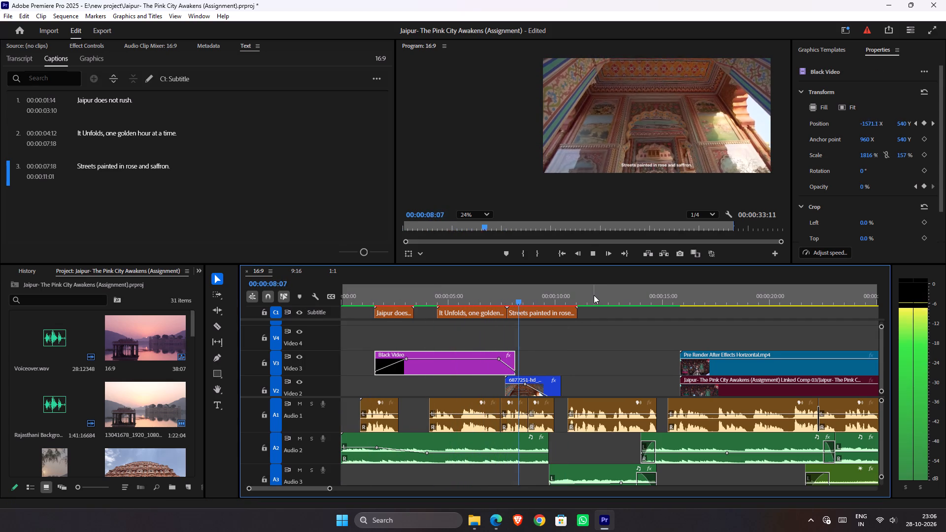
key(space)
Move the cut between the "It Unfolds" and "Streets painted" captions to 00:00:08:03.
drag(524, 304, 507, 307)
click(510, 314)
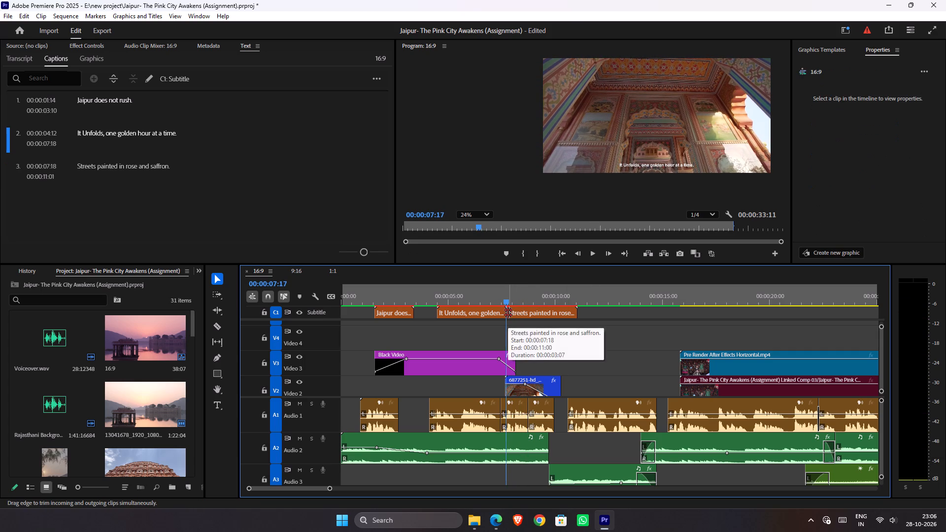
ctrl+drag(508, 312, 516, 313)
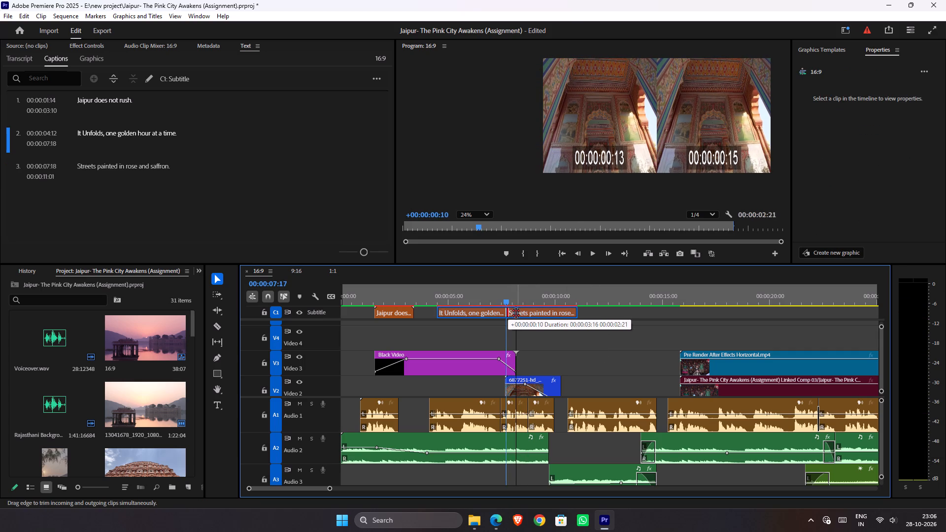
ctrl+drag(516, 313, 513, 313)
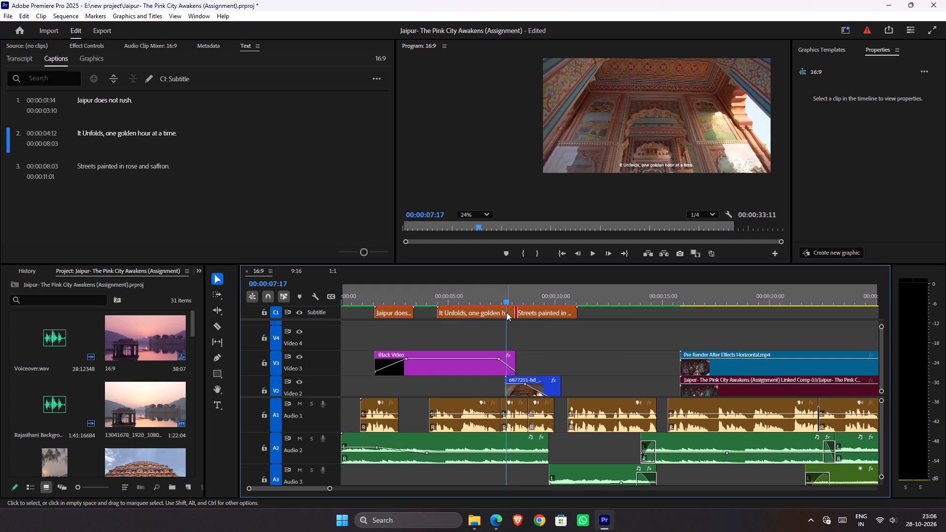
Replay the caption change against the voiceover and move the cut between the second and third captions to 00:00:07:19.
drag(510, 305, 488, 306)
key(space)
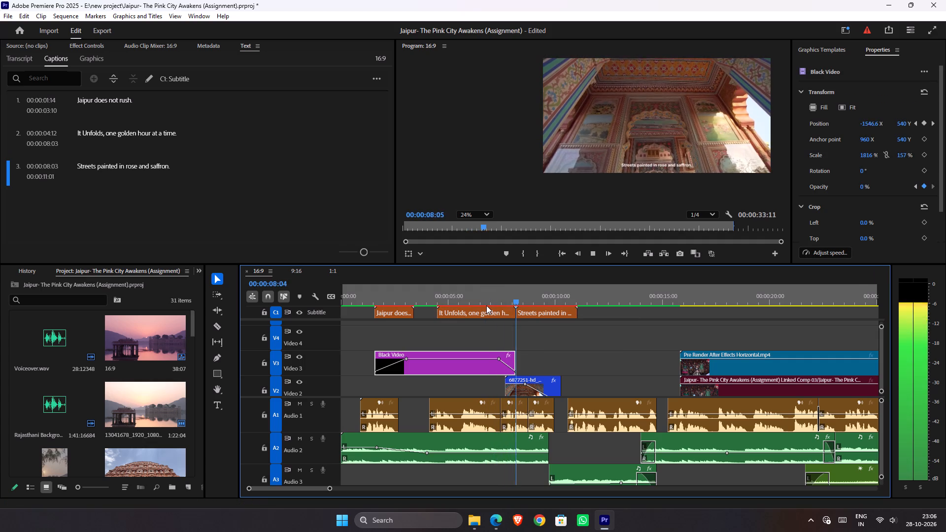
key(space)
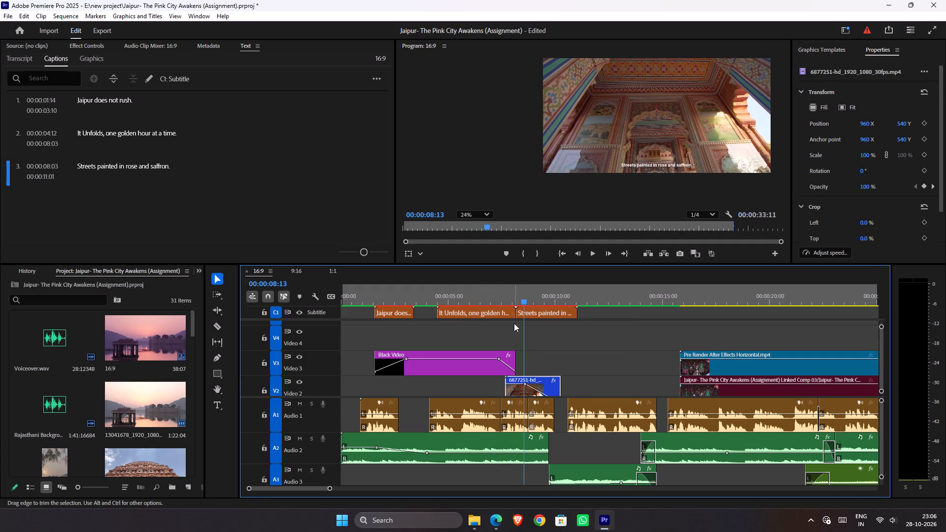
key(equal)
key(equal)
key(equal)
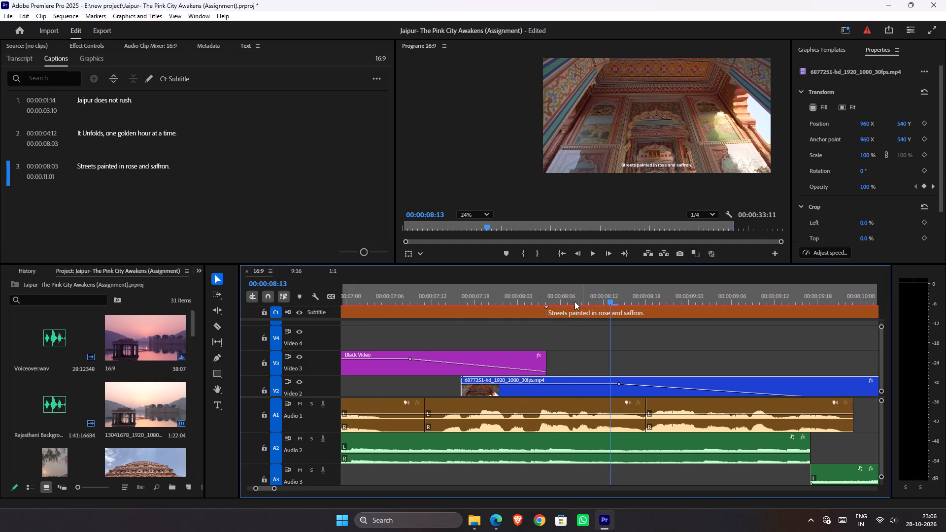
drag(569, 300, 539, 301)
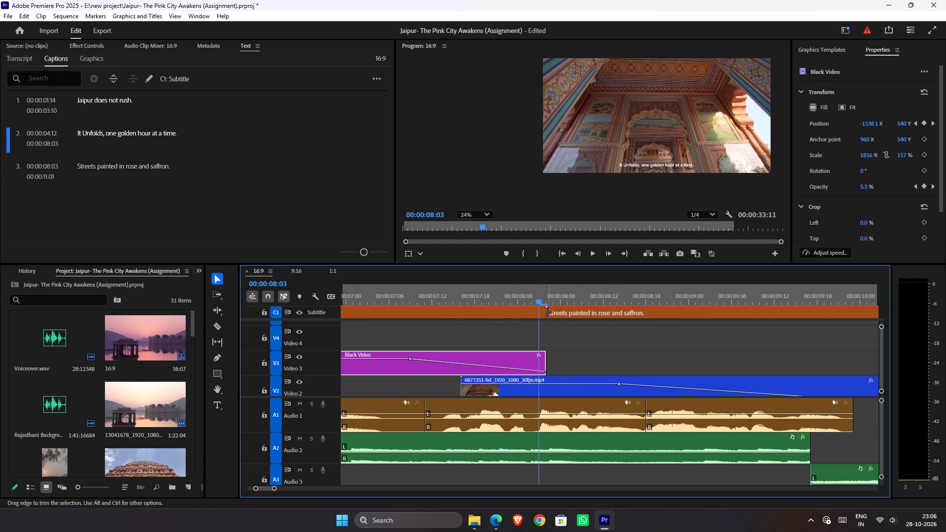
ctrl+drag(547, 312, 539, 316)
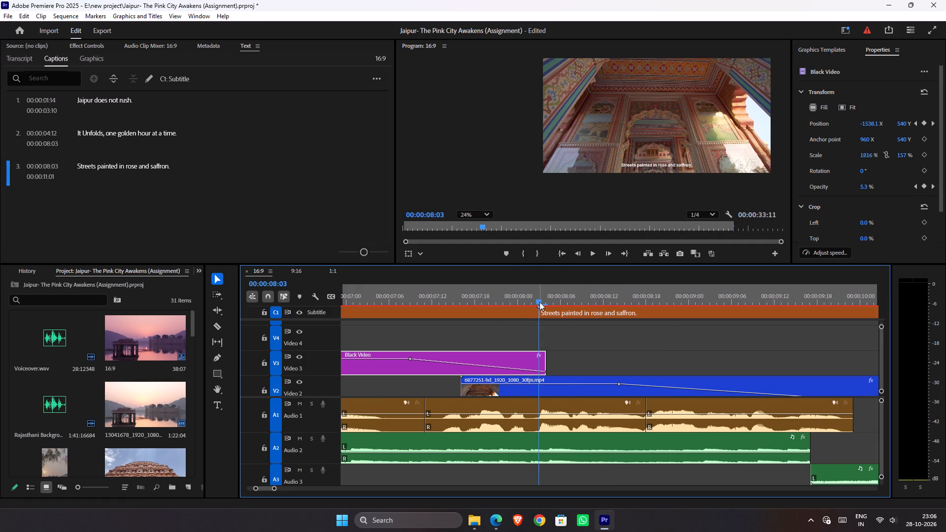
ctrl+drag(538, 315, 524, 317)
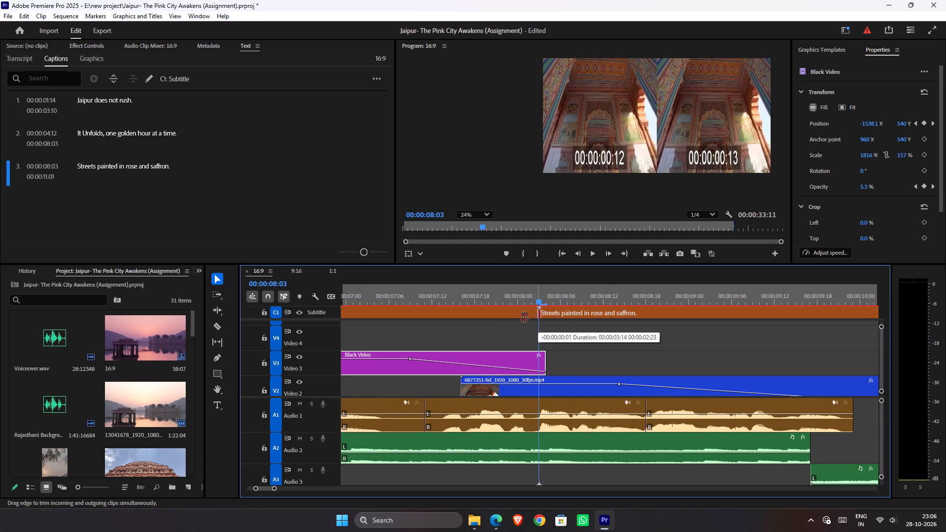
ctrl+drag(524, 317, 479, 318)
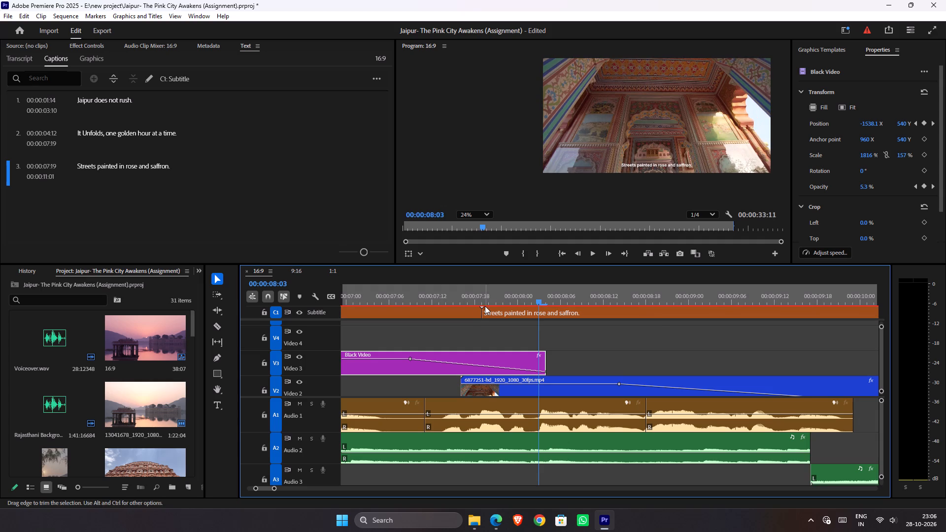
Listen to the voiceover around the caption change and set the cut between the second and third captions at 00:00:07:17.
drag(483, 294, 346, 297)
key(space)
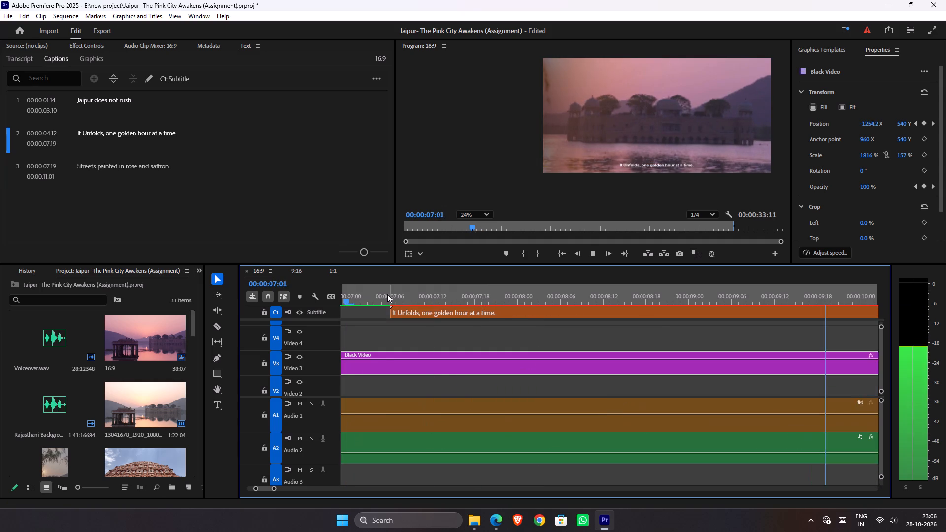
key(space)
drag(457, 294, 447, 295)
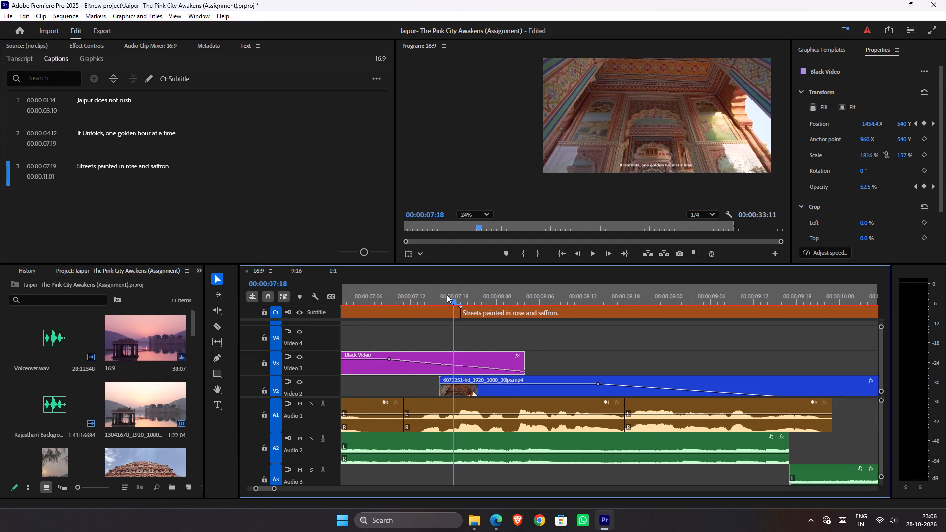
drag(447, 295, 368, 297)
key(space)
key(space)
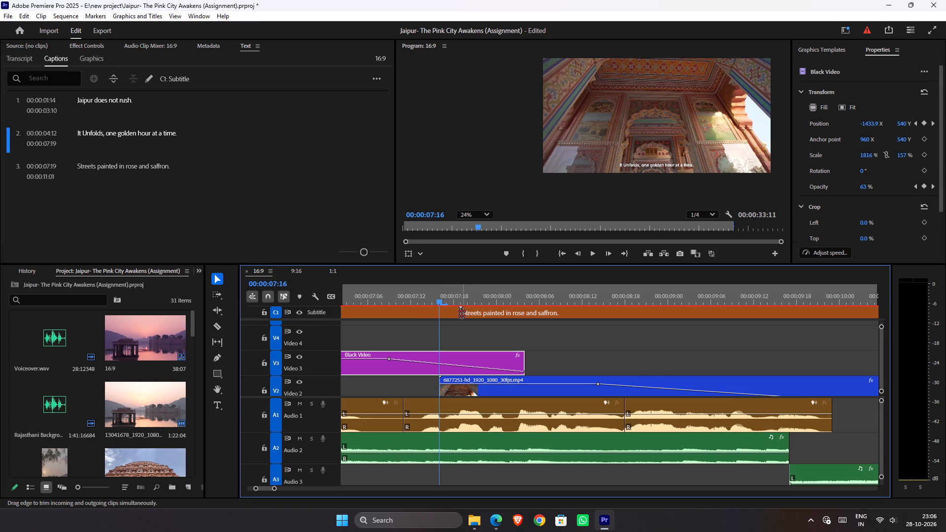
ctrl+drag(462, 313, 451, 318)
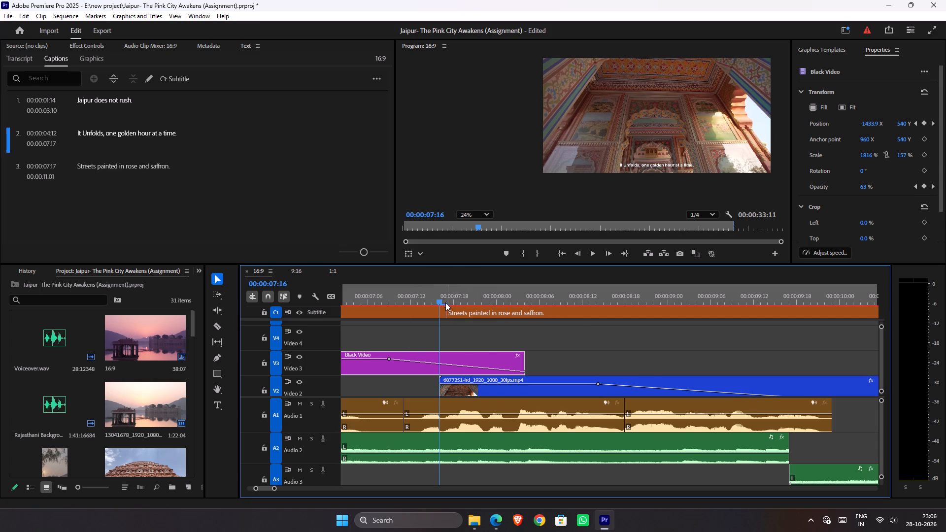
Play through the "Streets painted in rose and saffron." line and trim the third caption's end to 00:00:10:16.
drag(443, 304, 337, 304)
key(space)
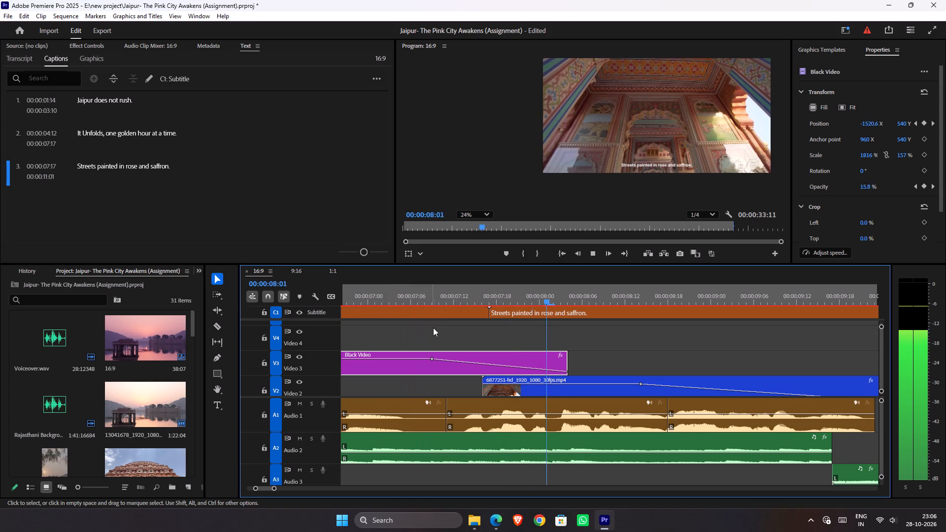
key(space)
key(space)
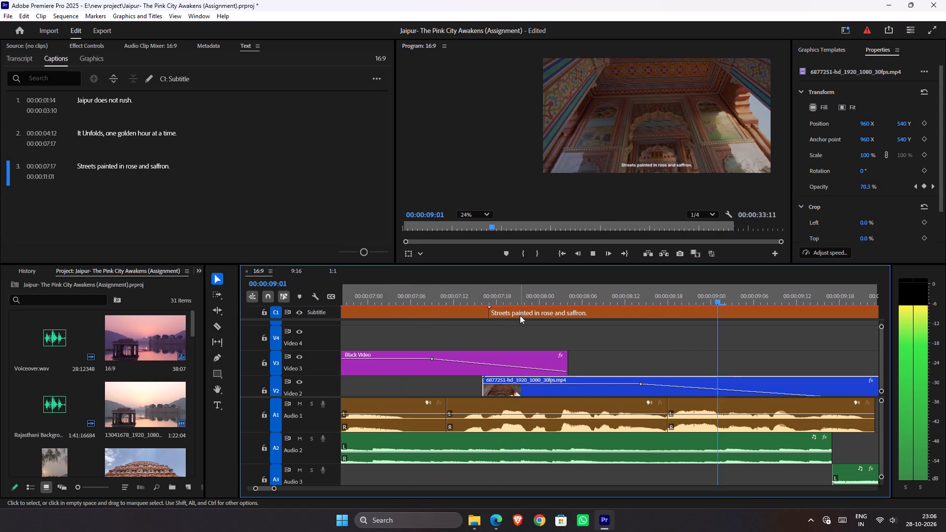
key(space)
key(space)
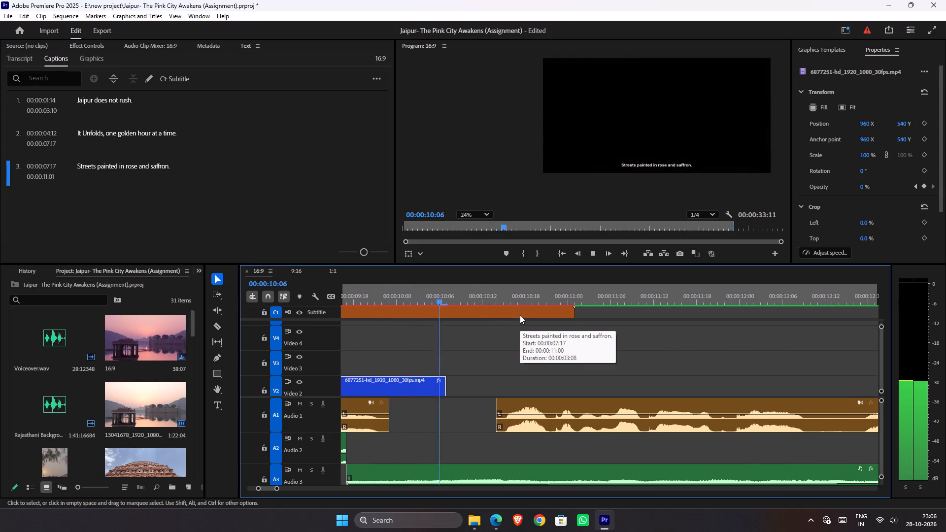
key(space)
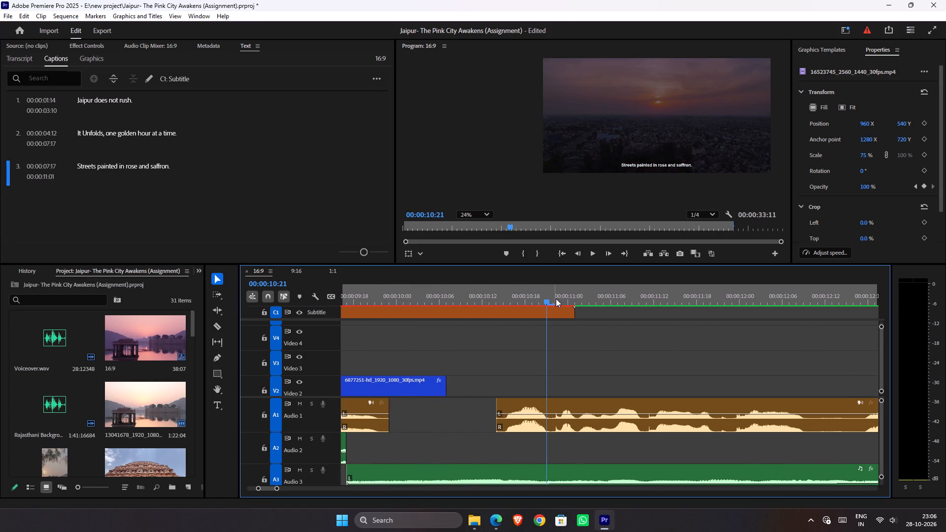
key(space)
key(space)
drag(556, 299, 494, 304)
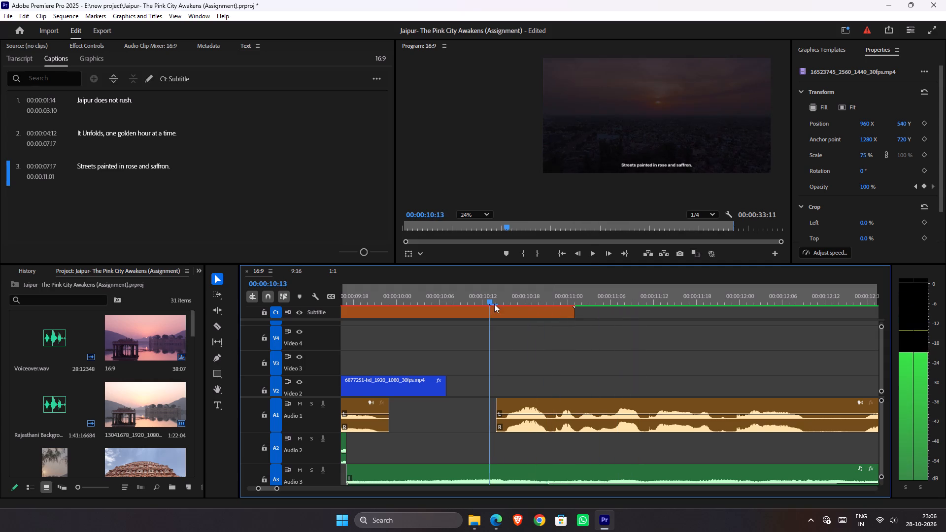
drag(494, 304, 517, 308)
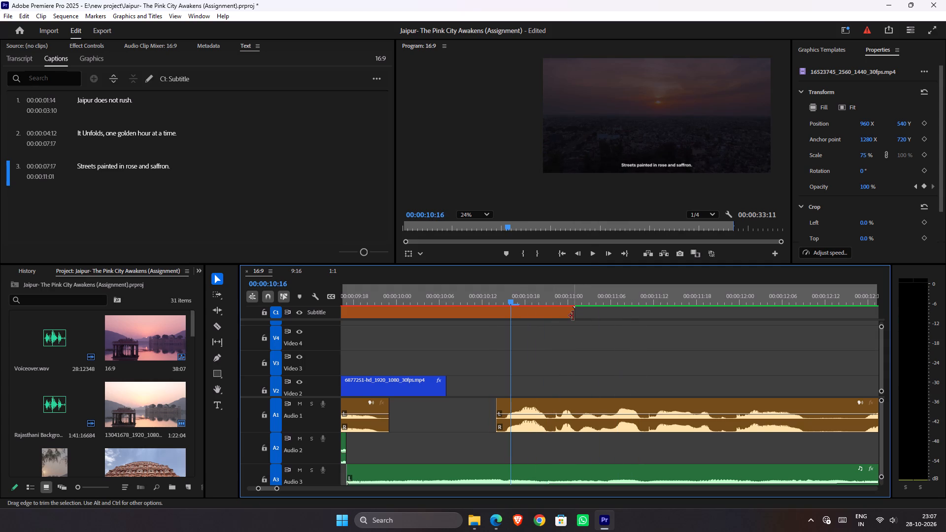
drag(573, 316, 510, 318)
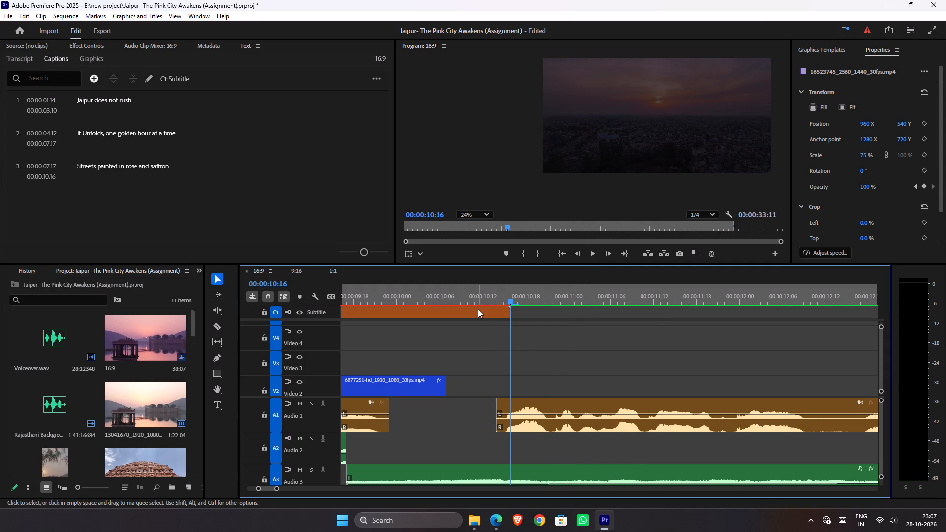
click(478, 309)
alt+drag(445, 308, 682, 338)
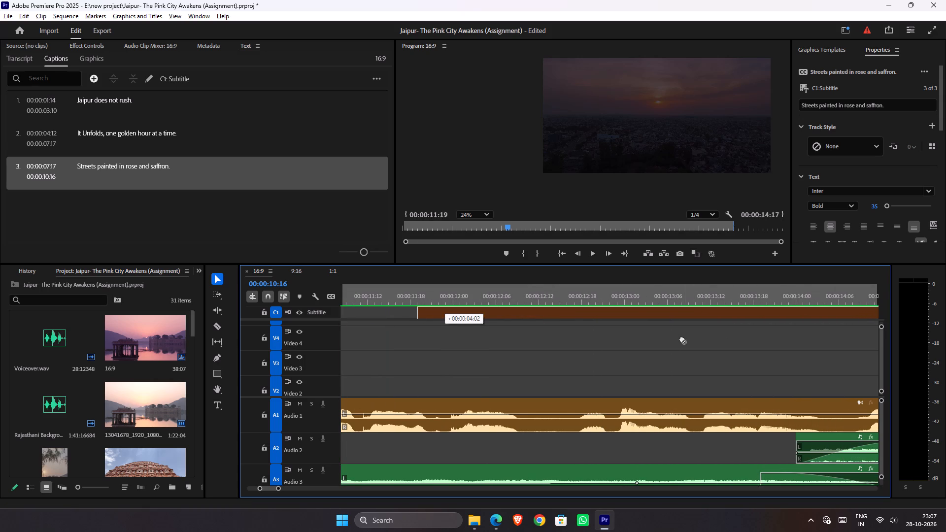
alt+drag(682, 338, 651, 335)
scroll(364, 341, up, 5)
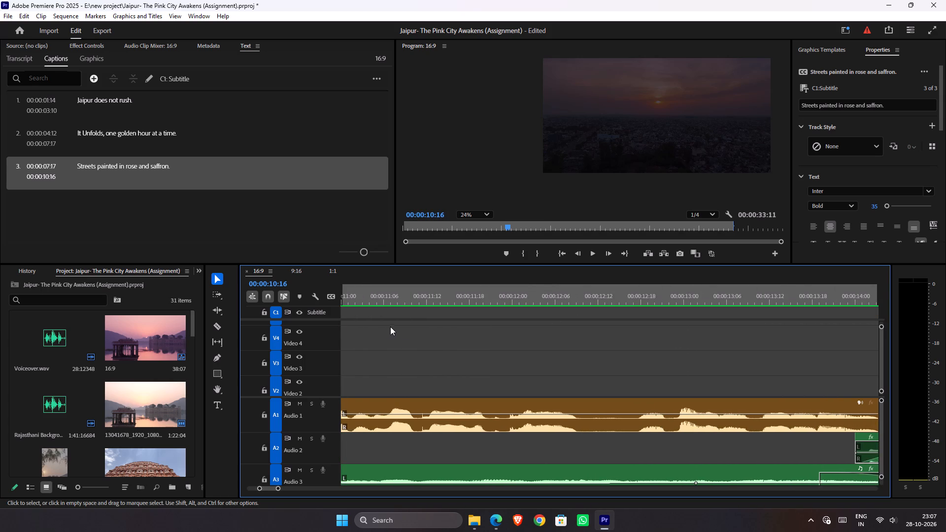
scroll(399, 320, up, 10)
Duplicate the "Streets painted in rose and saffron." caption directly after itself on the subtitle track, starting at 00:00:10:16.
key(minus)
key(minus)
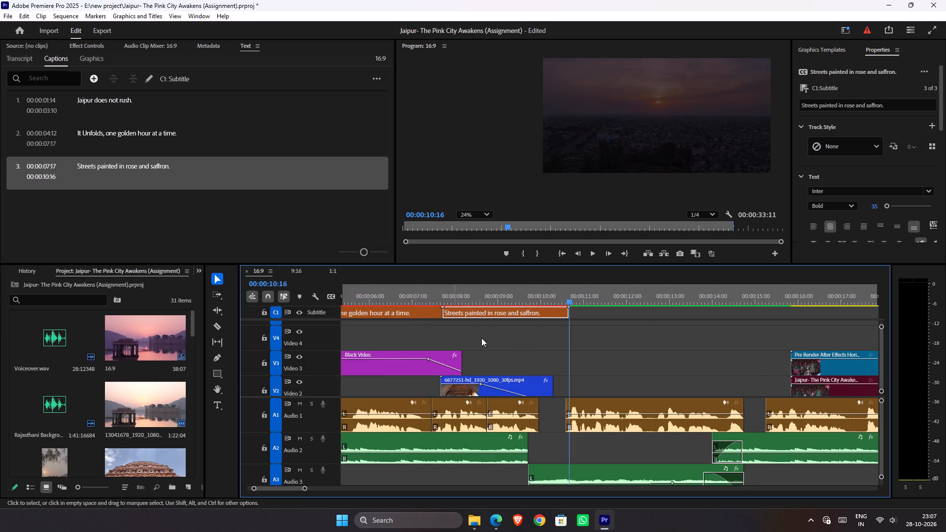
key(minus)
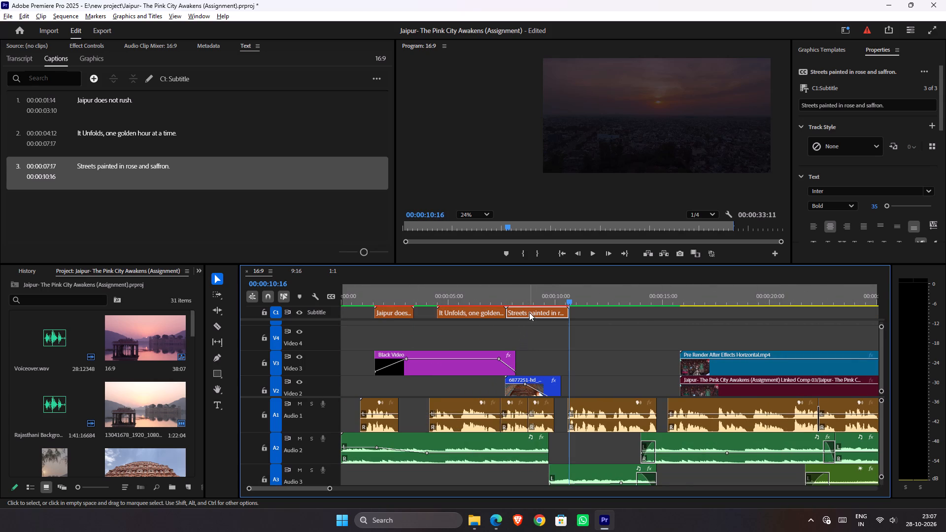
alt+drag(529, 312, 592, 315)
key(equal)
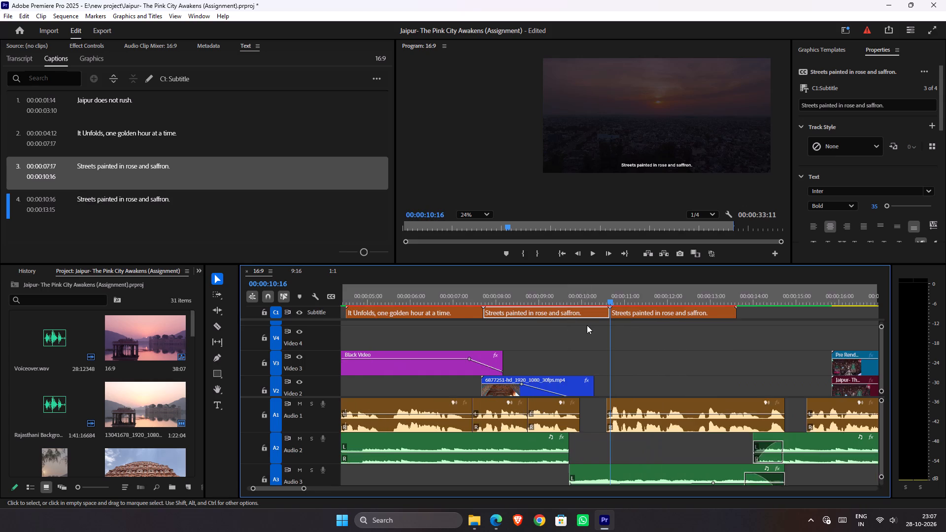
key(equal)
key(equal)
key(equal)
key(minus)
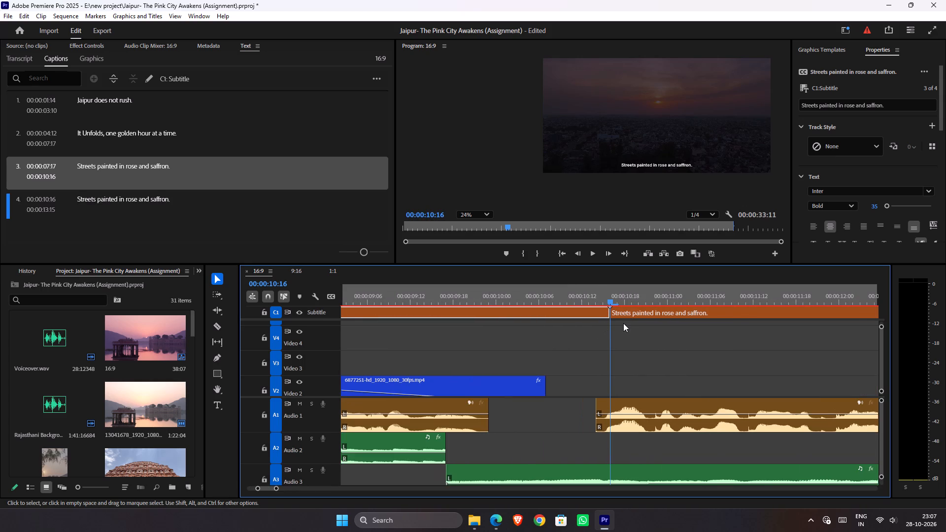
key(minus)
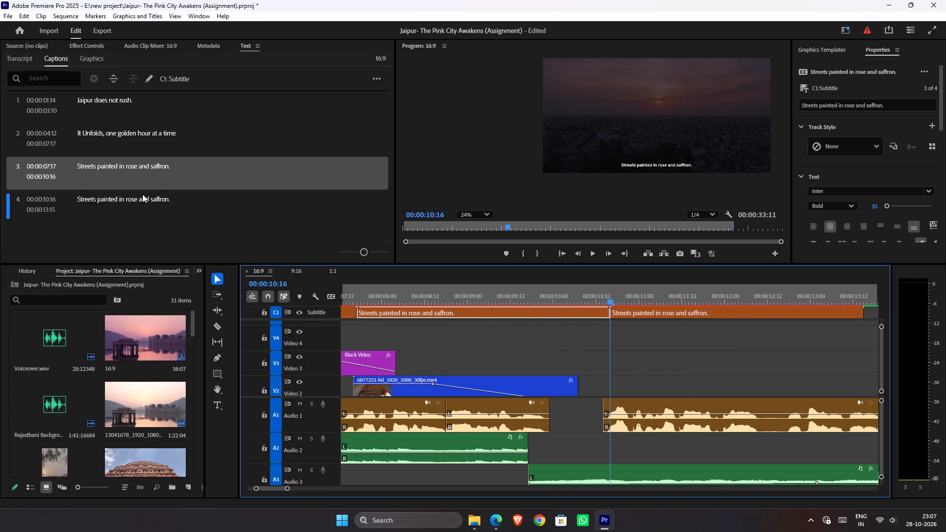
Copy "Markets waking with color, spice, and song." from the script PDF in Edge and make it the fourth caption's text in Premiere Pro.
click(142, 195)
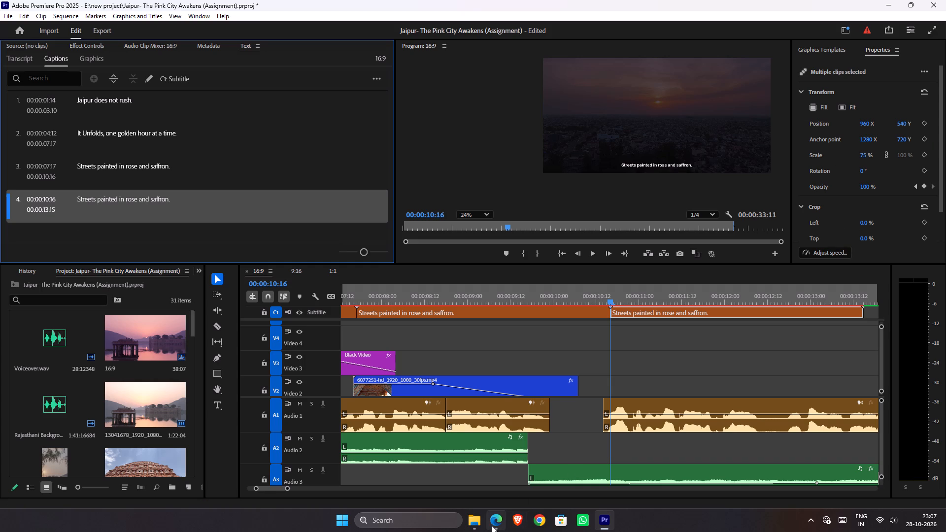
click(493, 522)
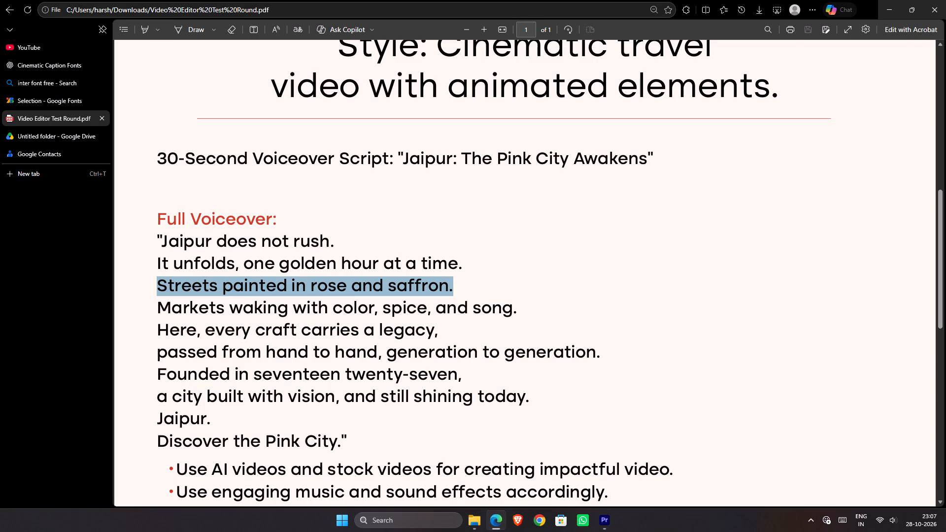
drag(528, 310, 470, 314)
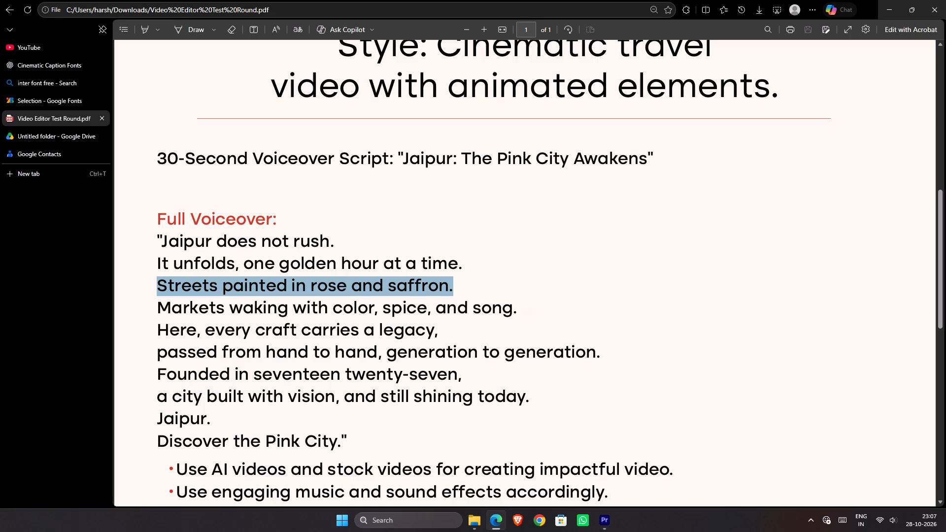
click(482, 310)
drag(515, 310, 353, 321)
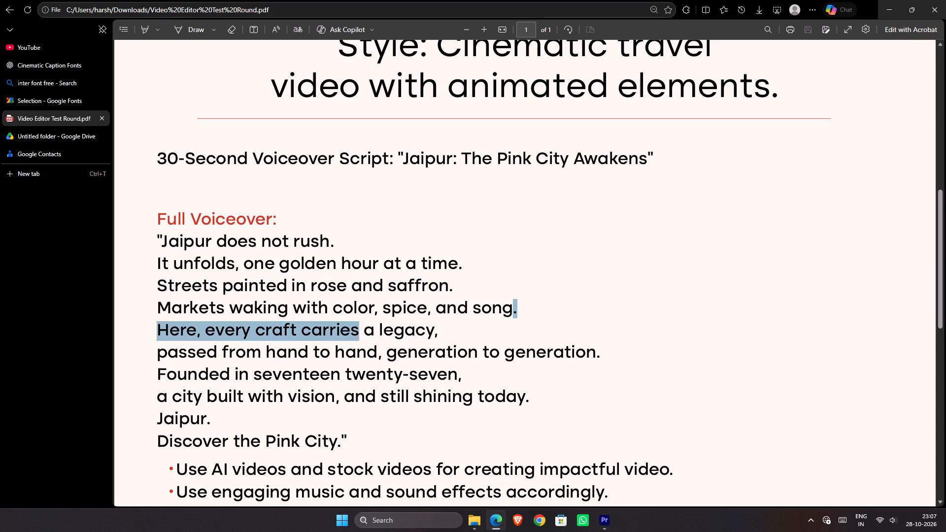
drag(353, 321, 150, 307)
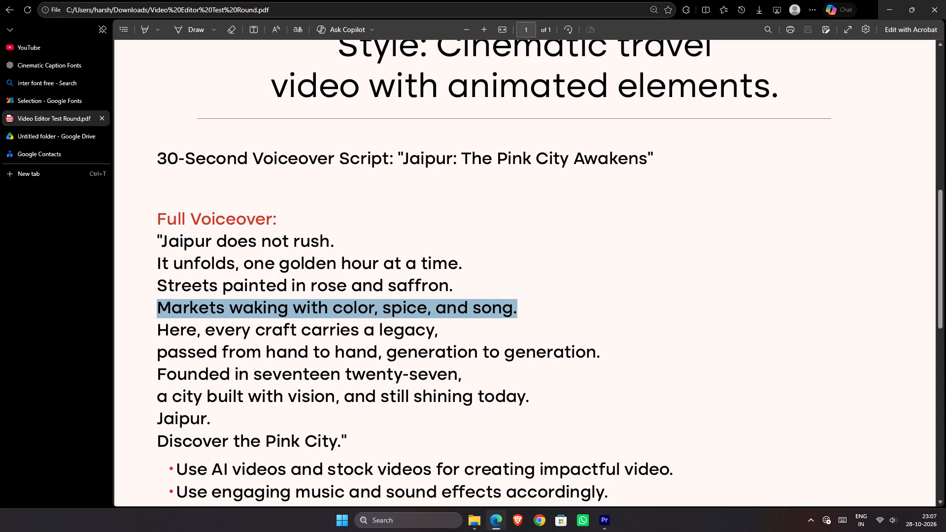
drag(150, 307, 149, 306)
click(173, 228)
click(607, 519)
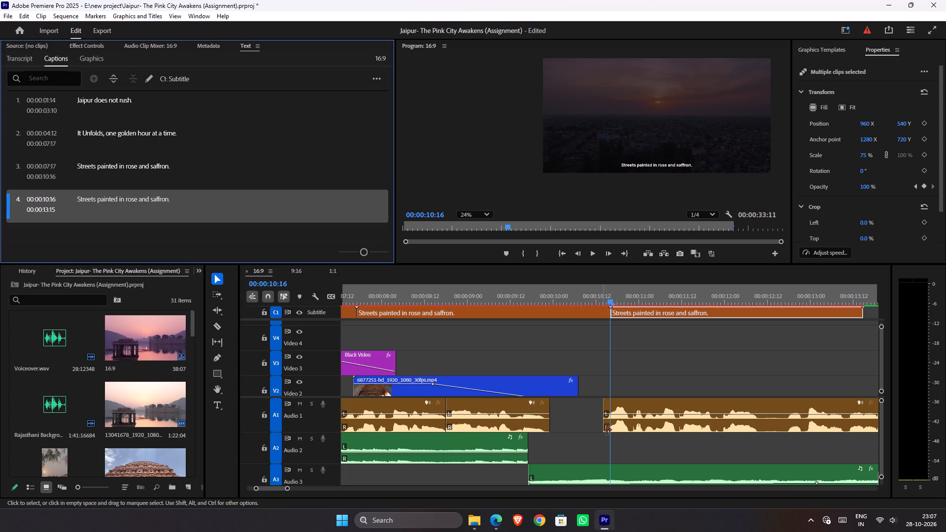
double_click(148, 204)
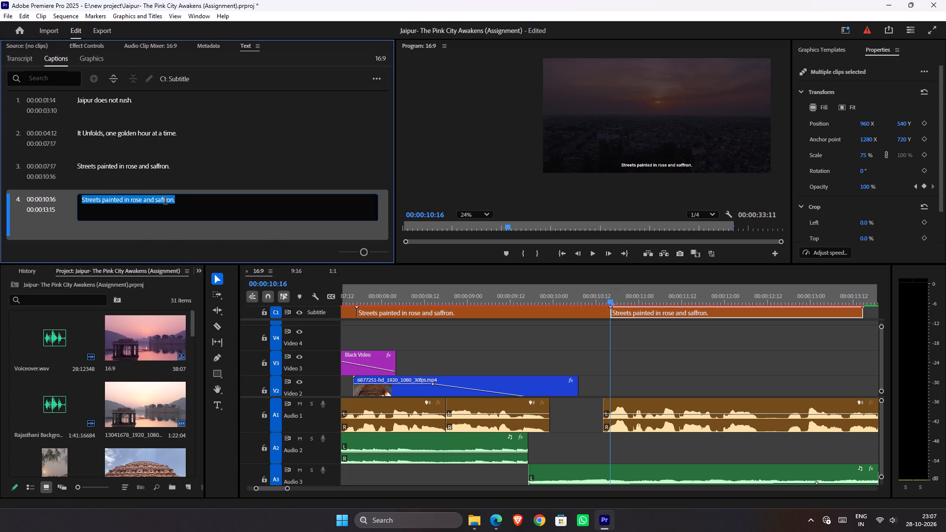
key(ctrl+v)
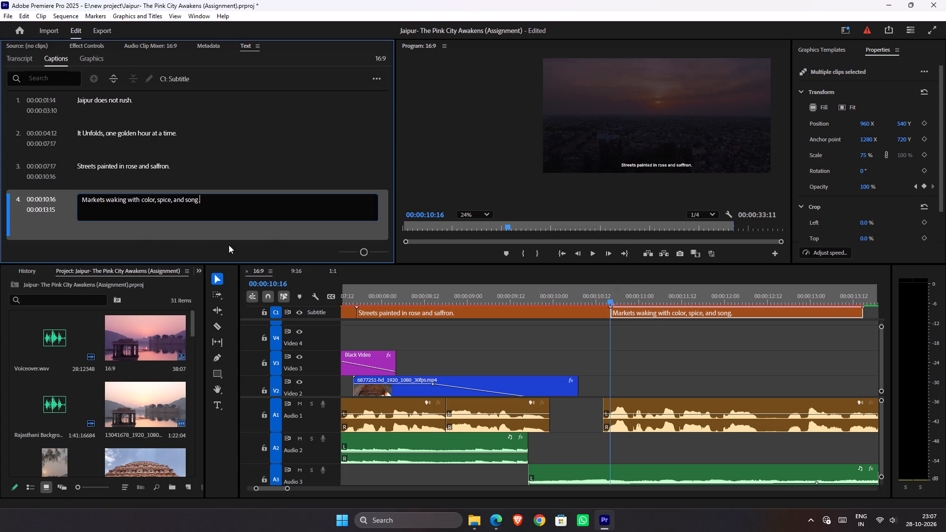
click(256, 248)
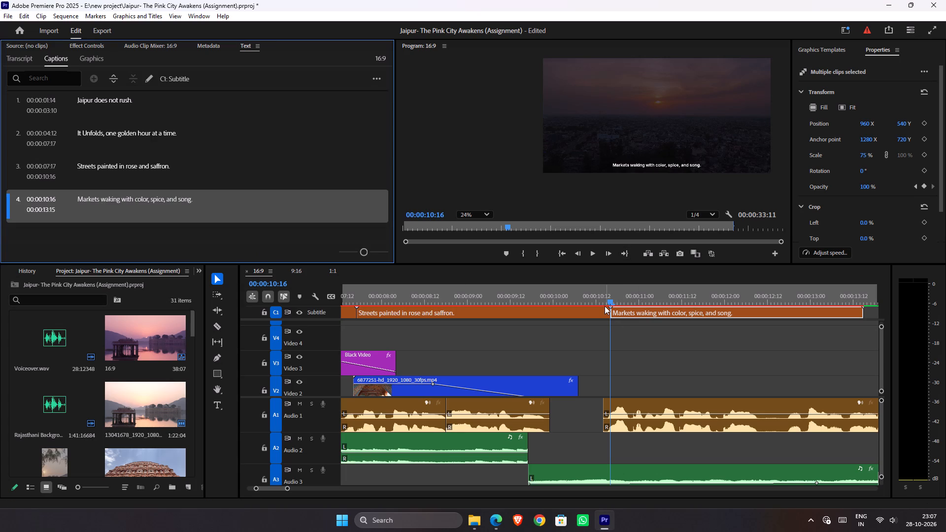
Play through the "Markets waking with color, spice, and song." line, extend its caption's end to 00:00:14:08, and replay it against the voiceover.
drag(596, 299, 528, 309)
key(space)
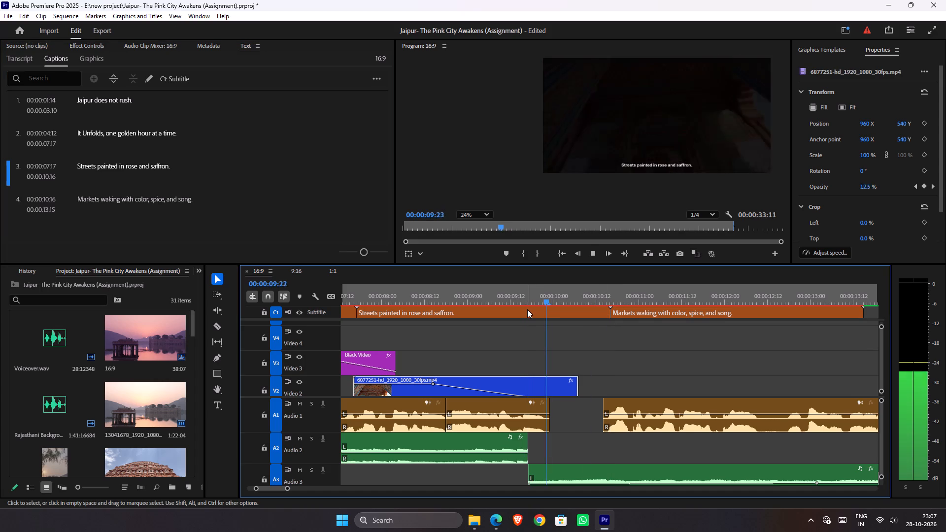
key(v)
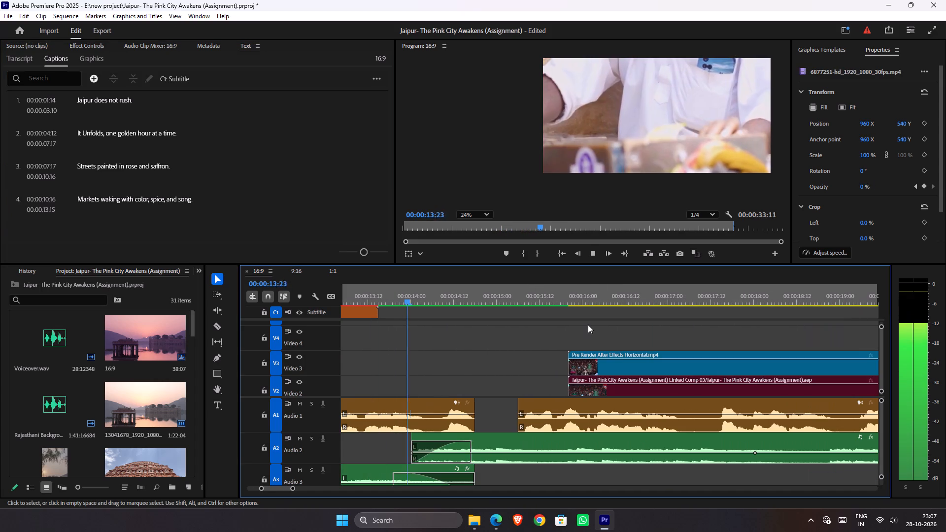
key(space)
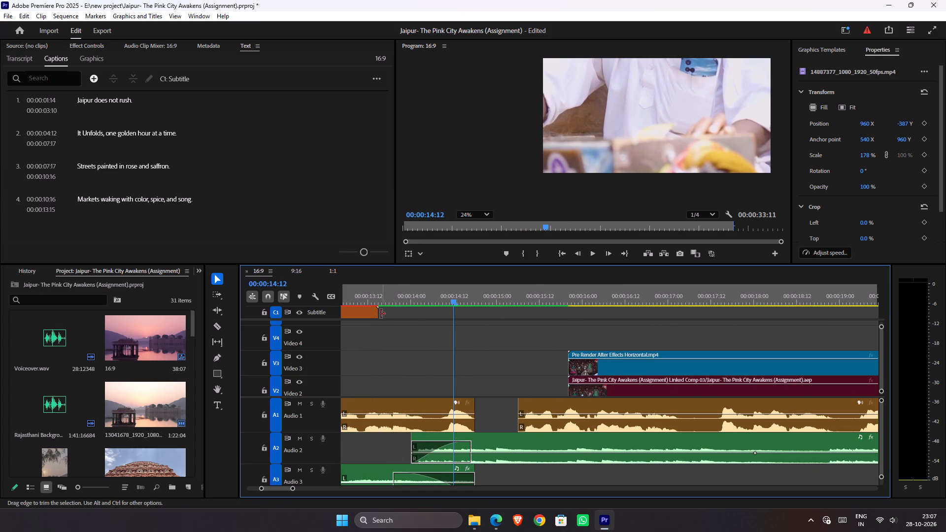
drag(374, 312, 423, 326)
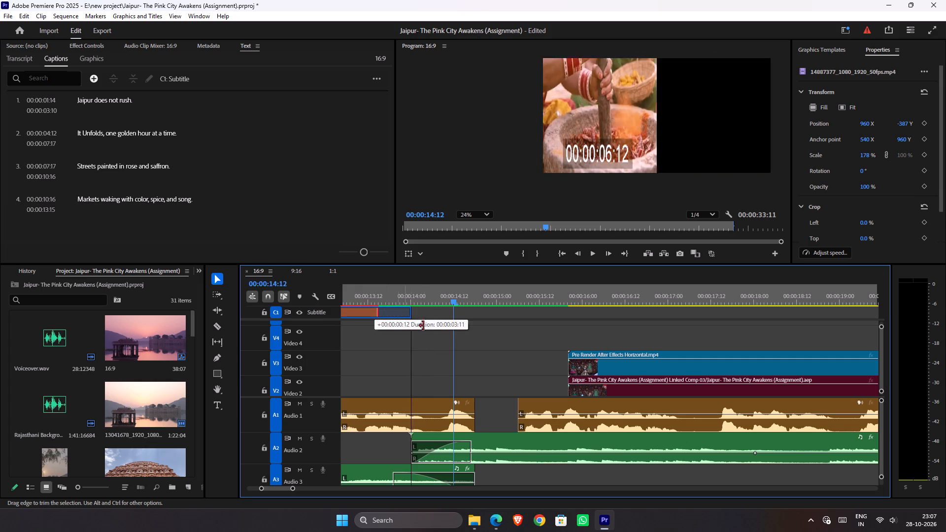
drag(423, 326, 435, 330)
drag(425, 304, 320, 308)
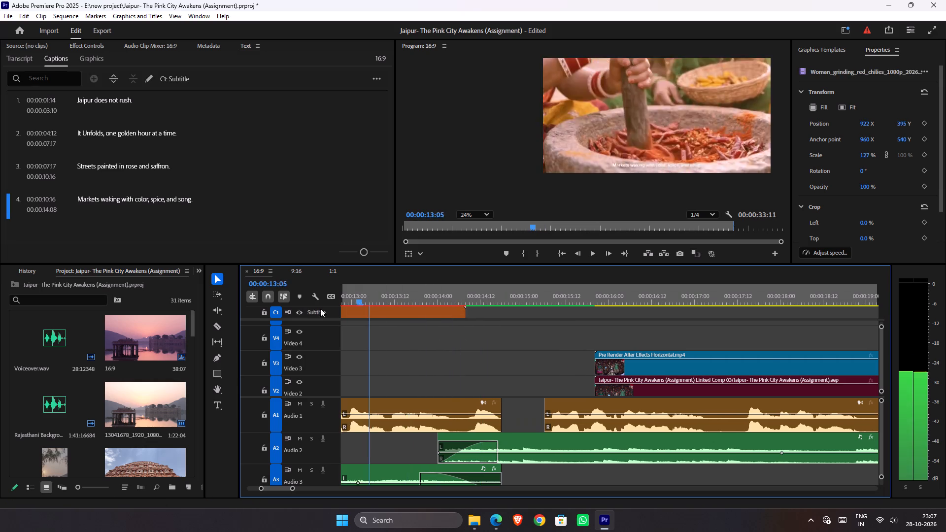
drag(320, 308, 285, 305)
key(space)
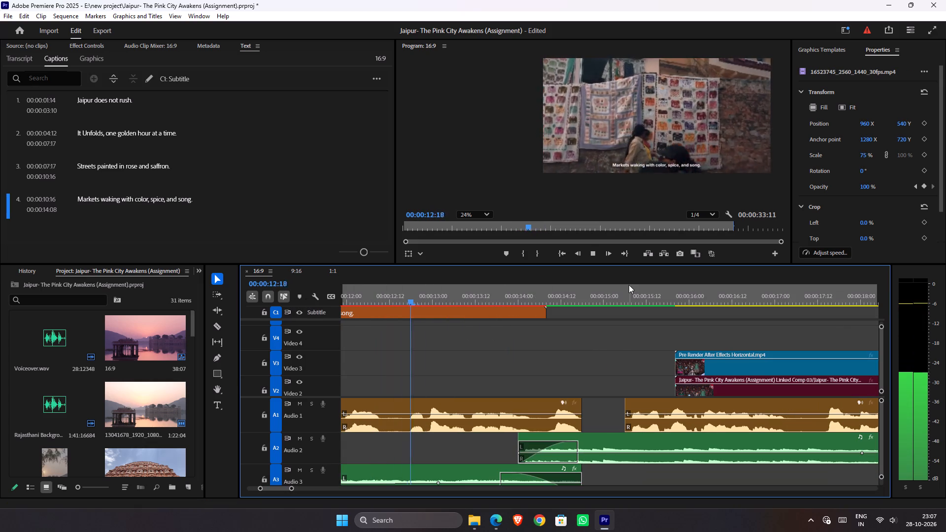
key(space)
key(space)
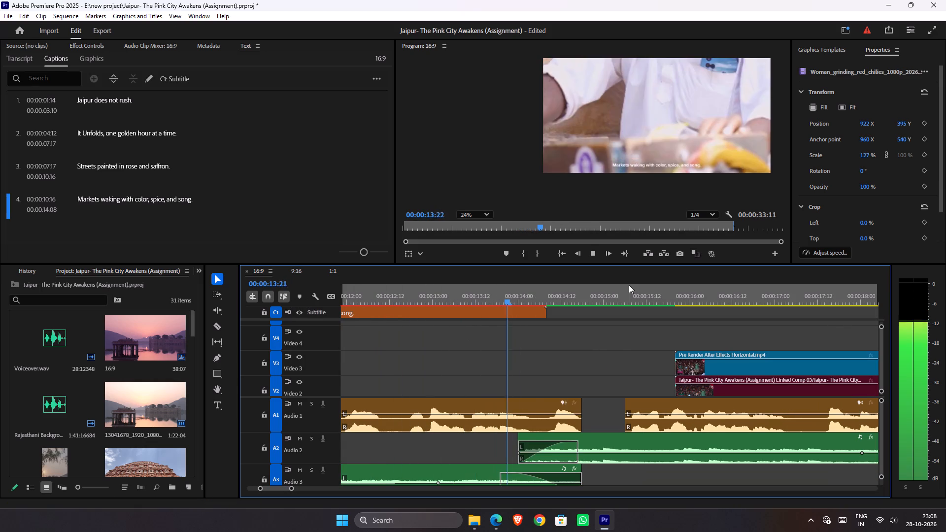
key(space)
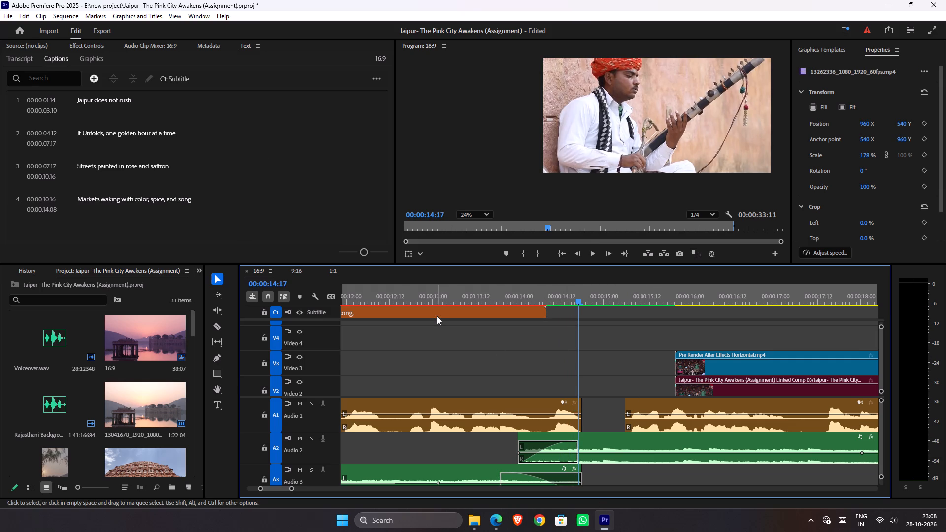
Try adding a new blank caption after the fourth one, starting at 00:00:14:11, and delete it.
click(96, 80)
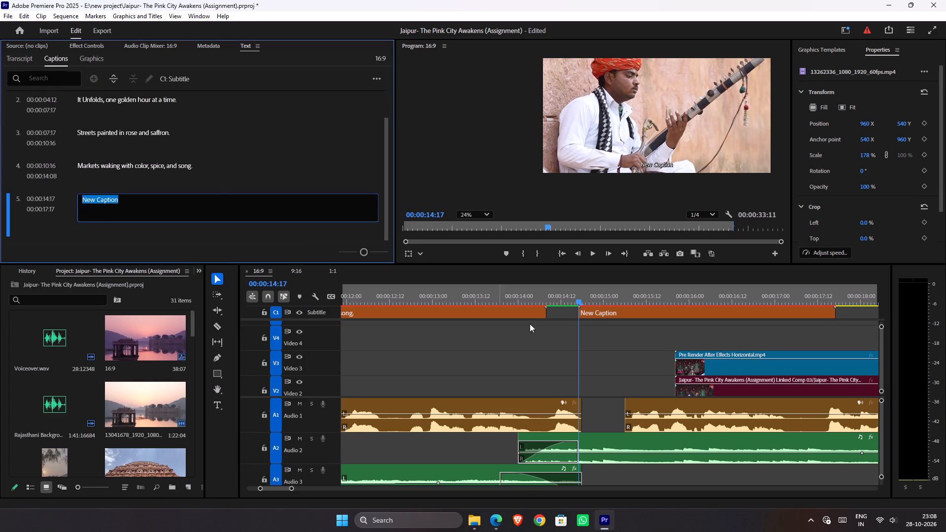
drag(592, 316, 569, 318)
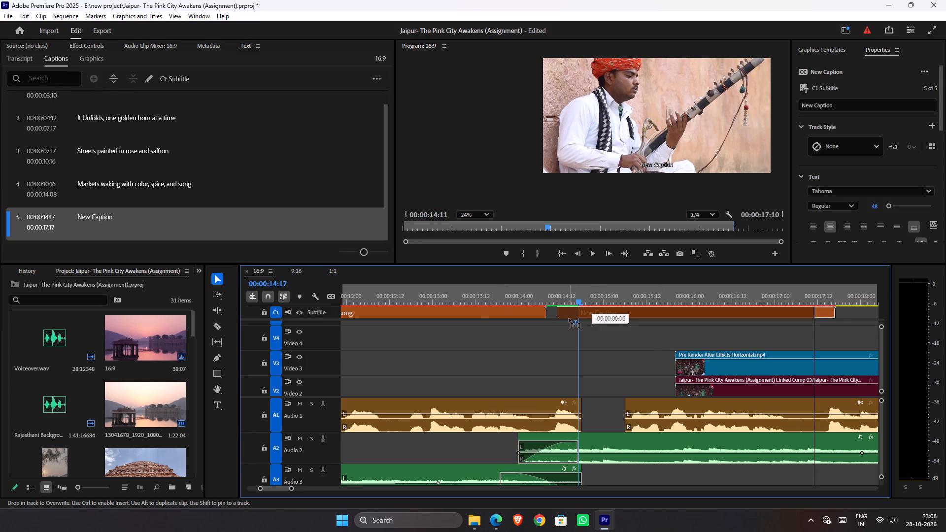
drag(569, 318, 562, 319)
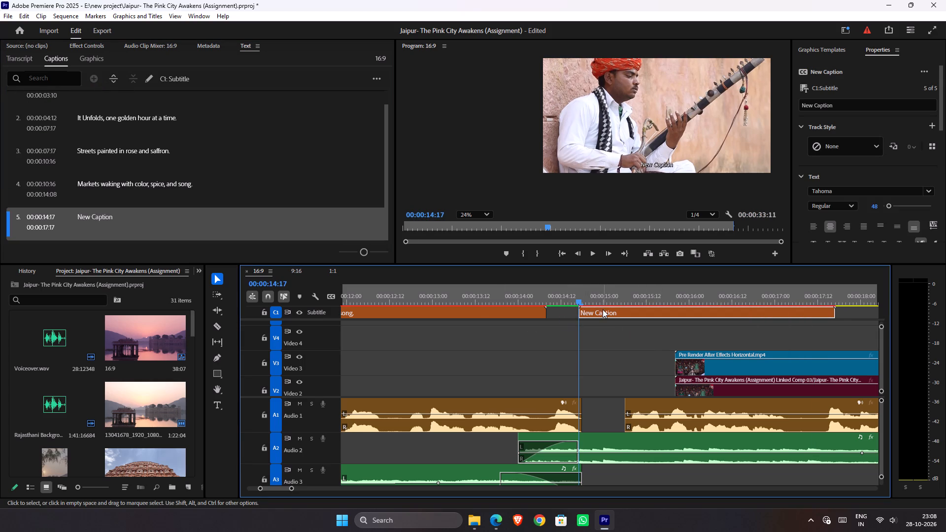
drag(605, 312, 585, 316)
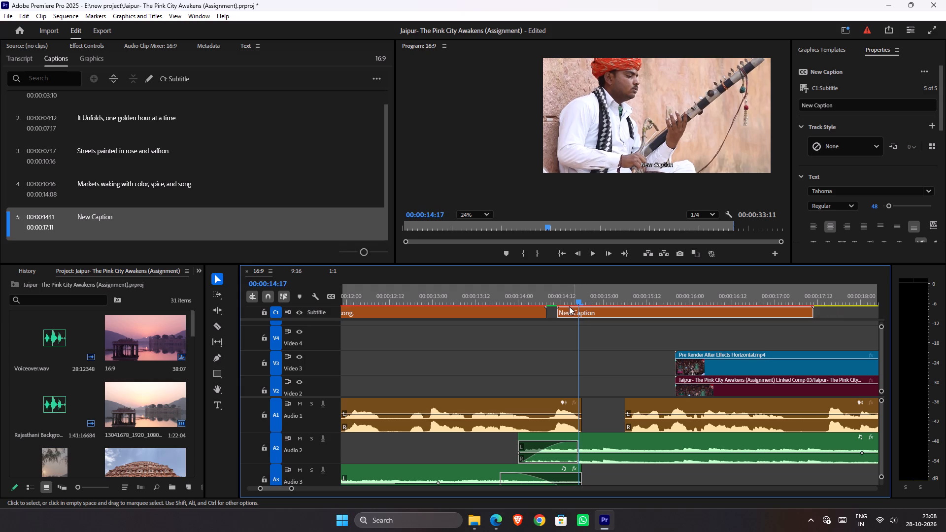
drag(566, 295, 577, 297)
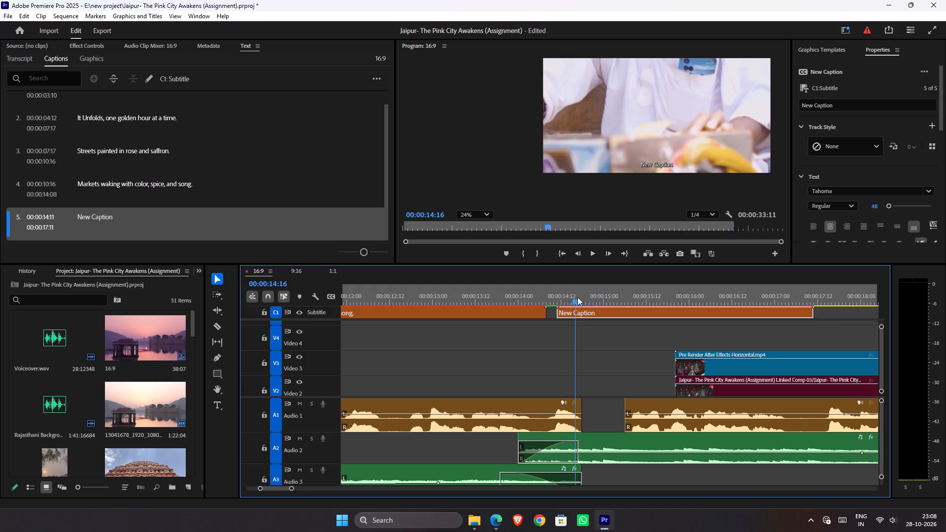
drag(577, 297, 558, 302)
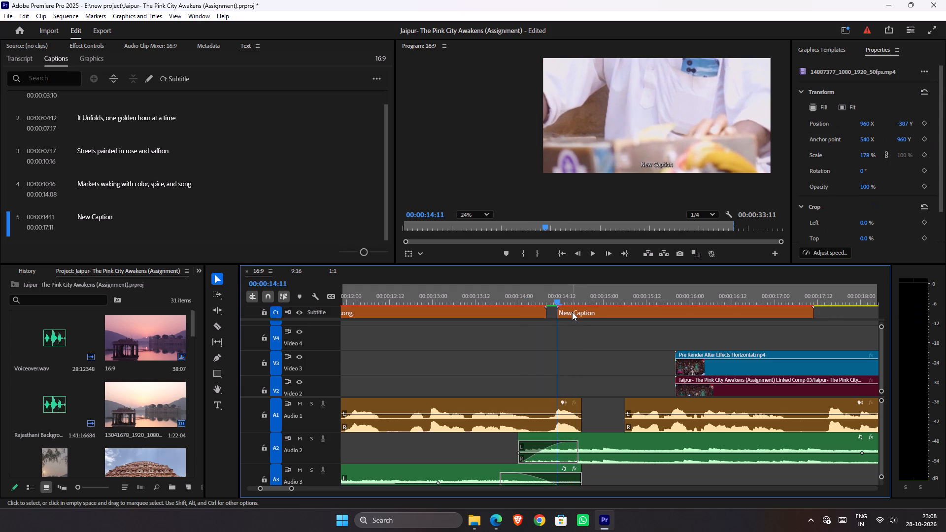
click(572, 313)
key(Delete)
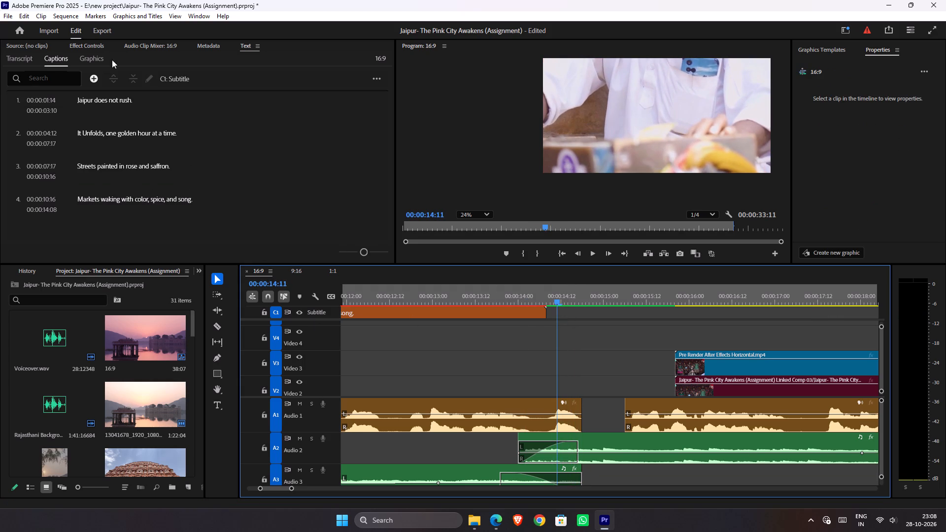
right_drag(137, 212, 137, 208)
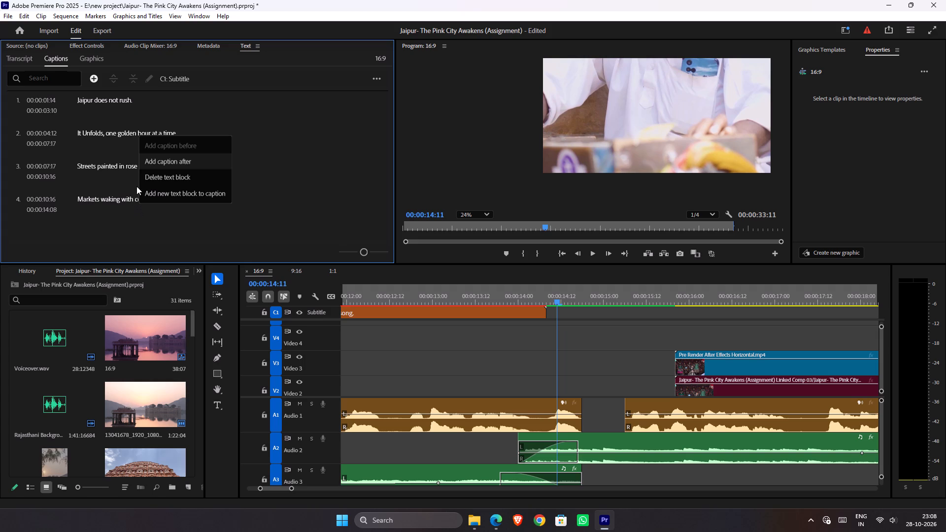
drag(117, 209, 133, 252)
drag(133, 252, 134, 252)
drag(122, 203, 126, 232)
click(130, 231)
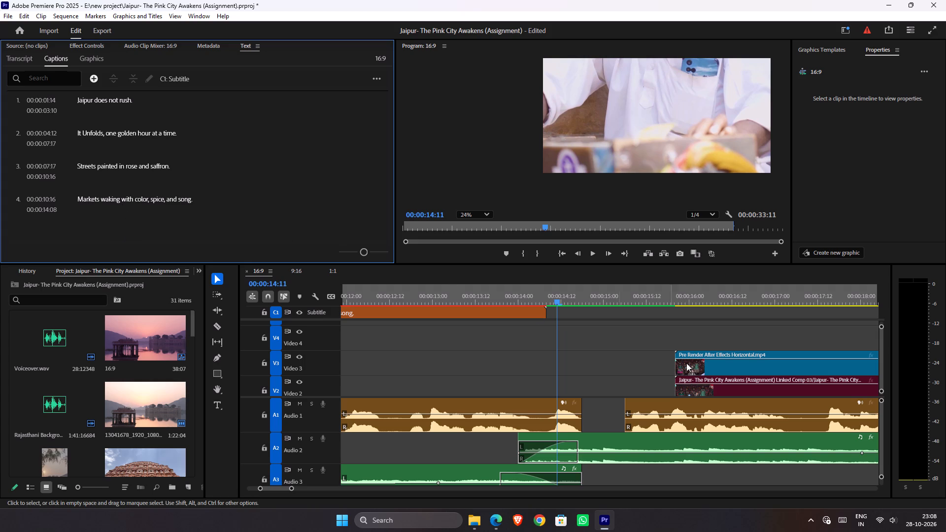
Duplicate the "Markets waking with color, spice, and song." caption further along the subtitle track, starting at 00:00:14:11.
click(479, 312)
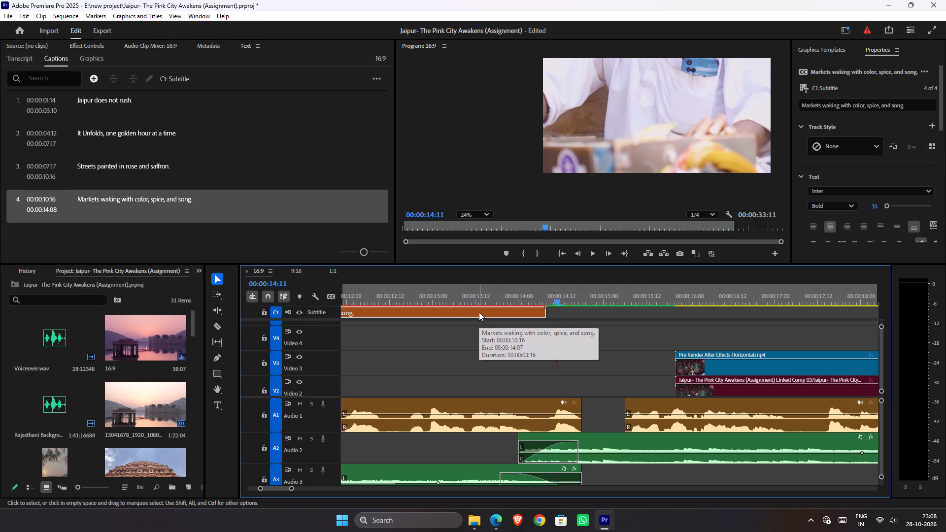
alt+drag(346, 313, 360, 316)
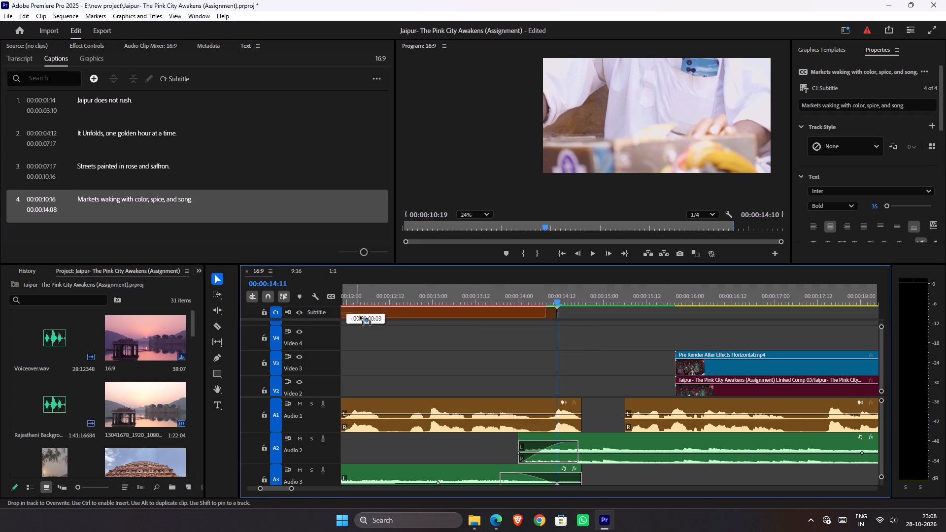
alt+drag(360, 316, 671, 321)
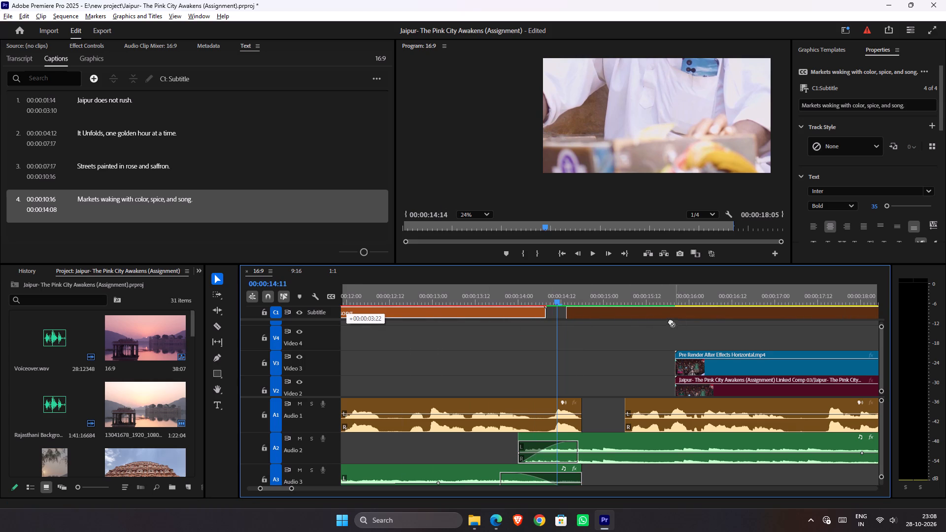
alt+drag(671, 321, 586, 325)
alt+drag(586, 325, 615, 308)
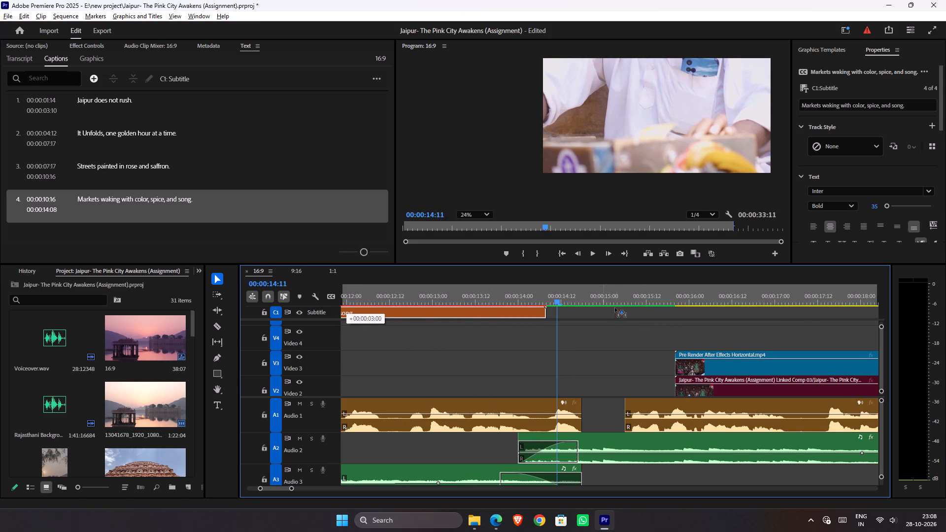
alt+drag(615, 308, 673, 313)
Play the voiceover from the end of the fourth caption into the duplicated fifth caption to check which line is spoken.
drag(545, 301, 543, 302)
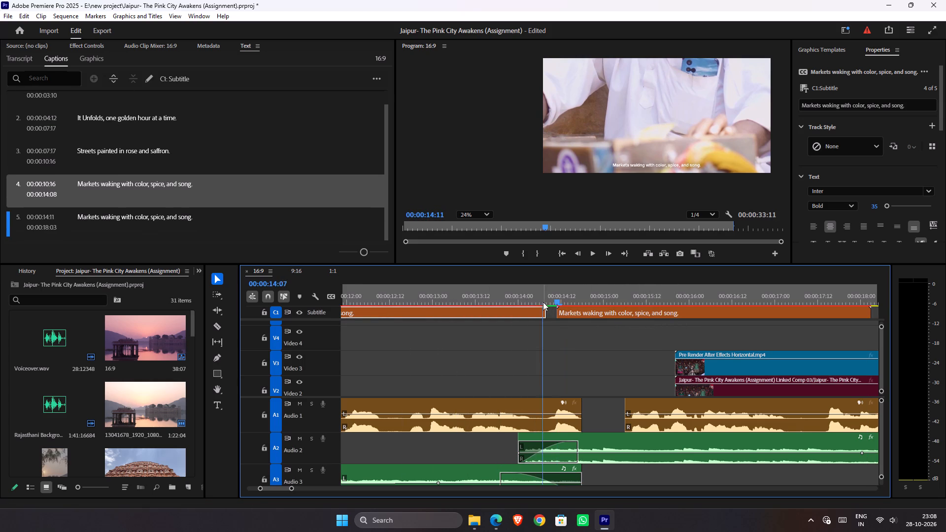
drag(543, 302, 494, 295)
key(space)
key(space)
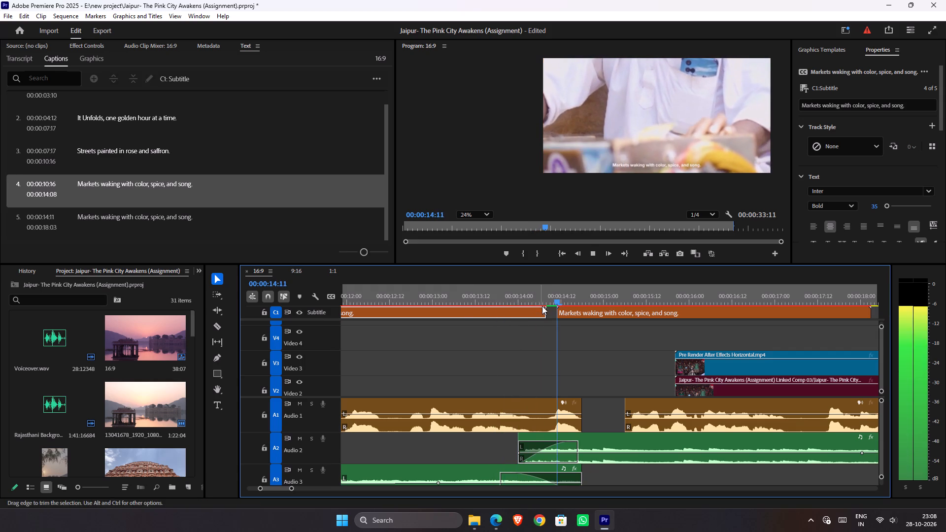
key(space)
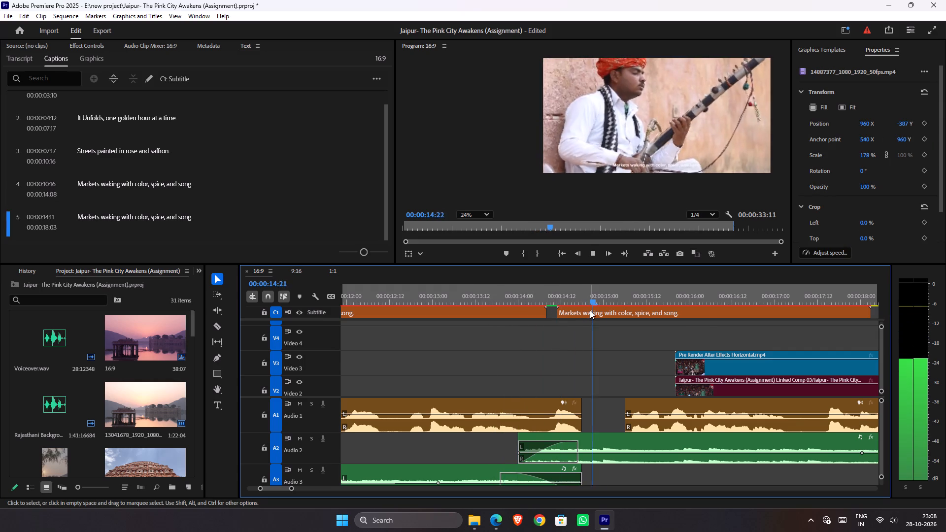
key(space)
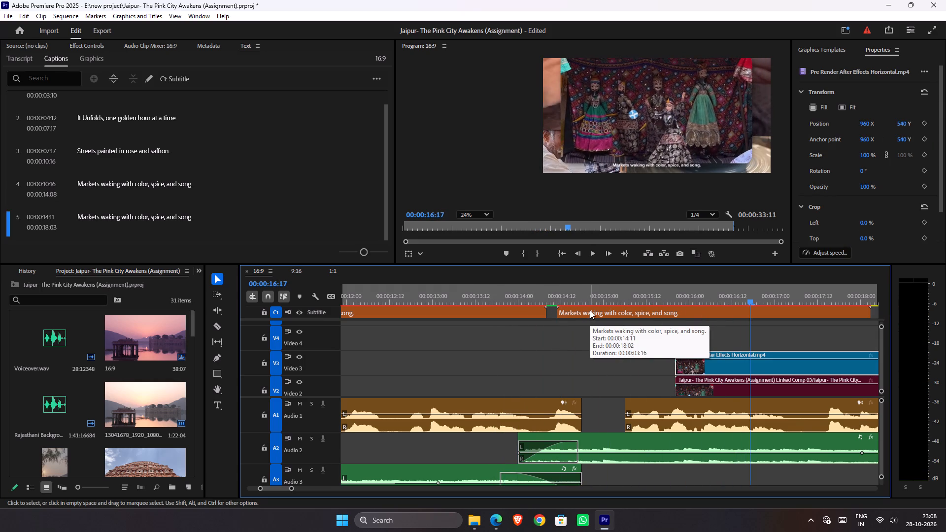
Copy "Here, every craft carries a legacy," from the script PDF in Edge and make it the fifth caption's text in Premiere Pro.
click(471, 522)
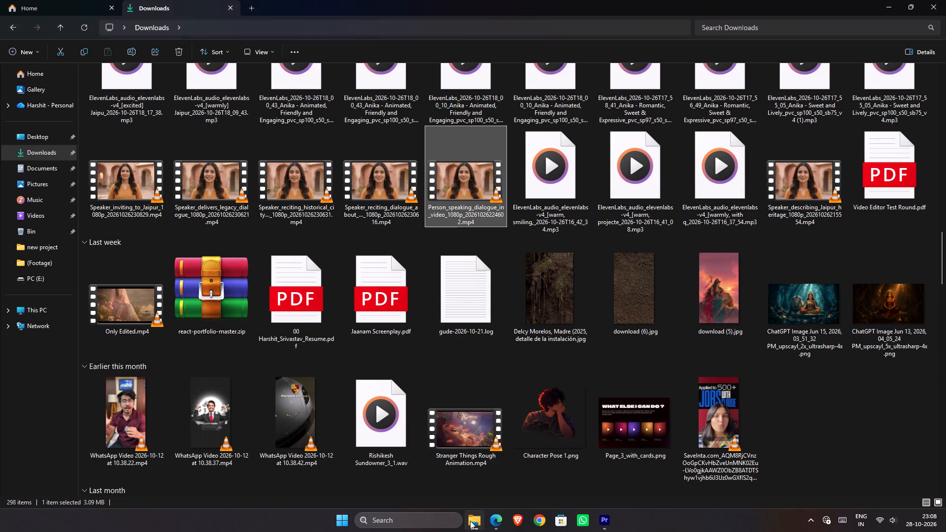
click(491, 519)
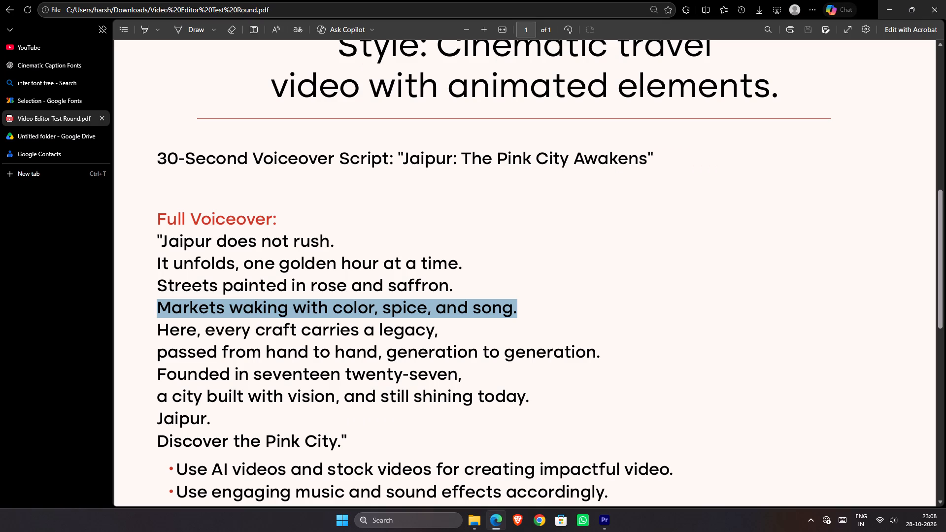
drag(439, 335, 96, 335)
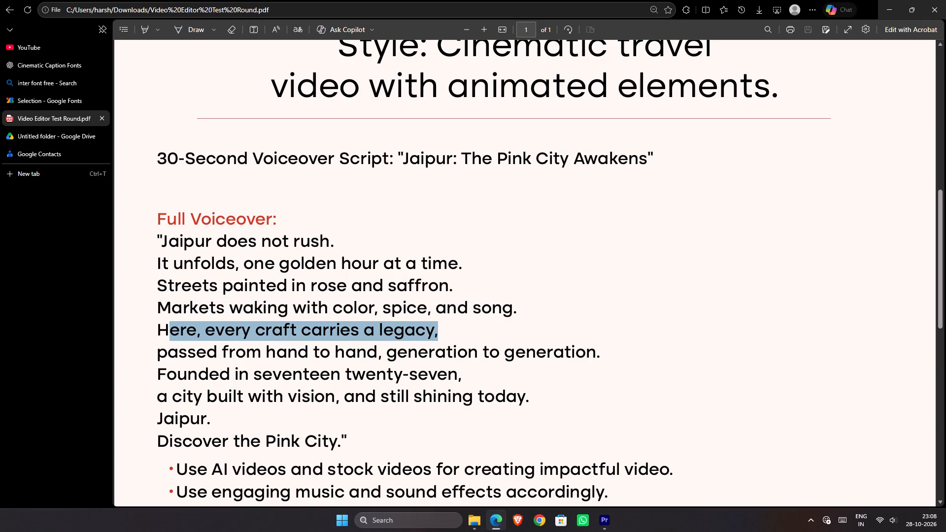
drag(96, 335, 81, 334)
key(ctrl+c)
click(605, 520)
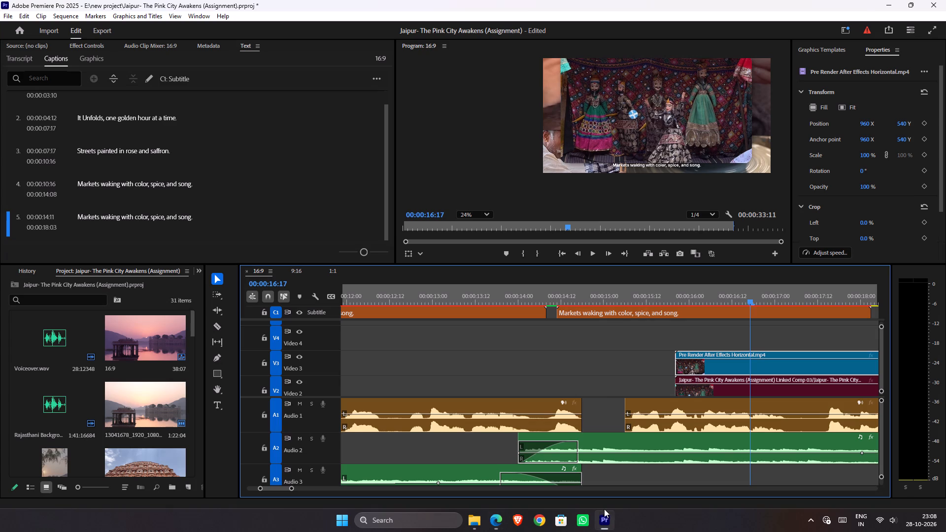
click(579, 310)
click(579, 310)
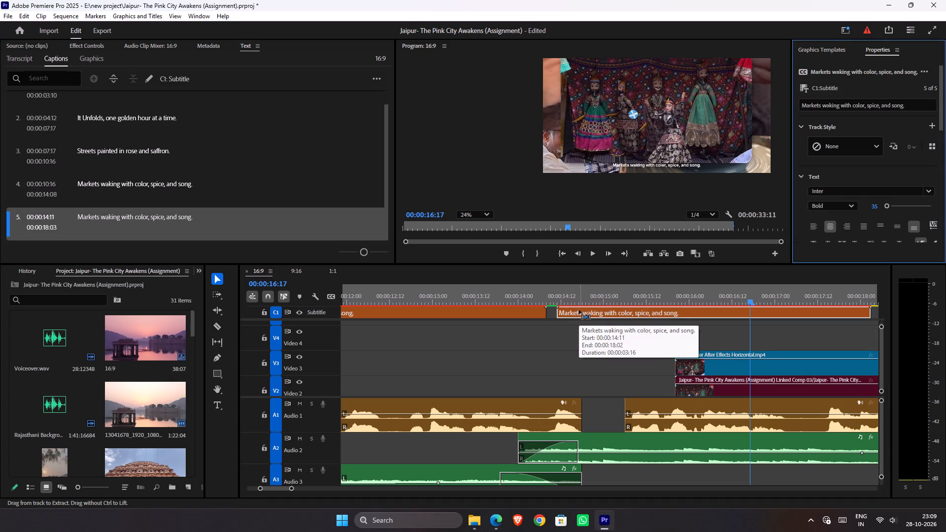
double_click(166, 207)
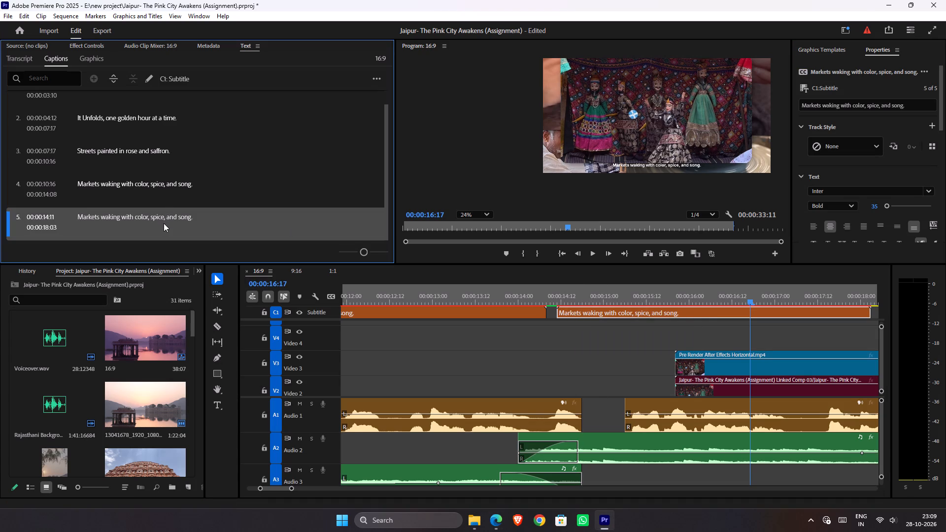
double_click(164, 224)
double_click(171, 223)
double_click(176, 220)
key(ctrl+v)
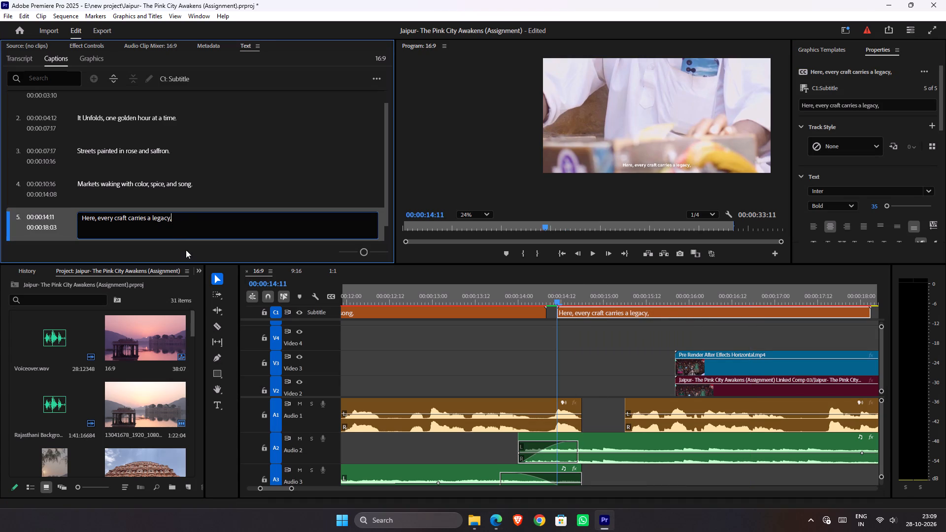
click(186, 252)
Play the change from the fourth to the fifth caption and extend the fourth caption's end to 00:00:14:11, closing the gap.
drag(550, 300, 441, 311)
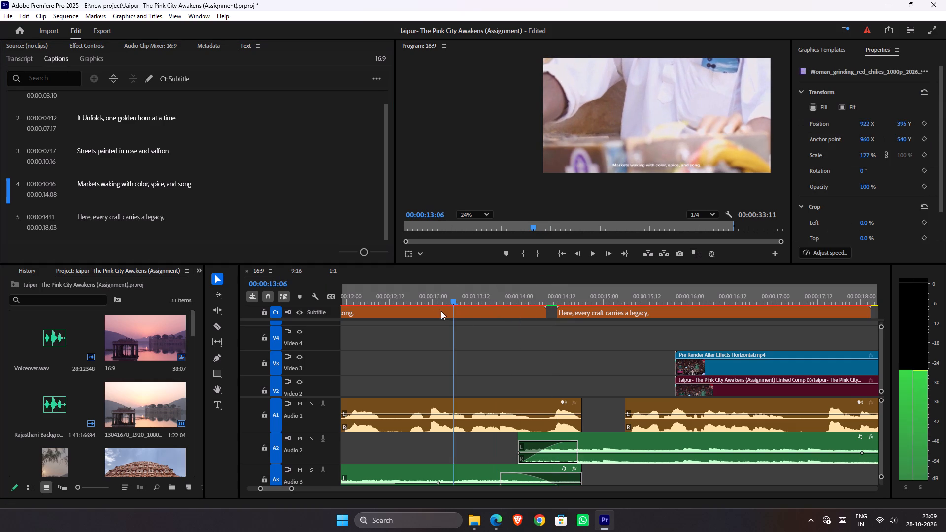
drag(441, 311, 419, 306)
key(space)
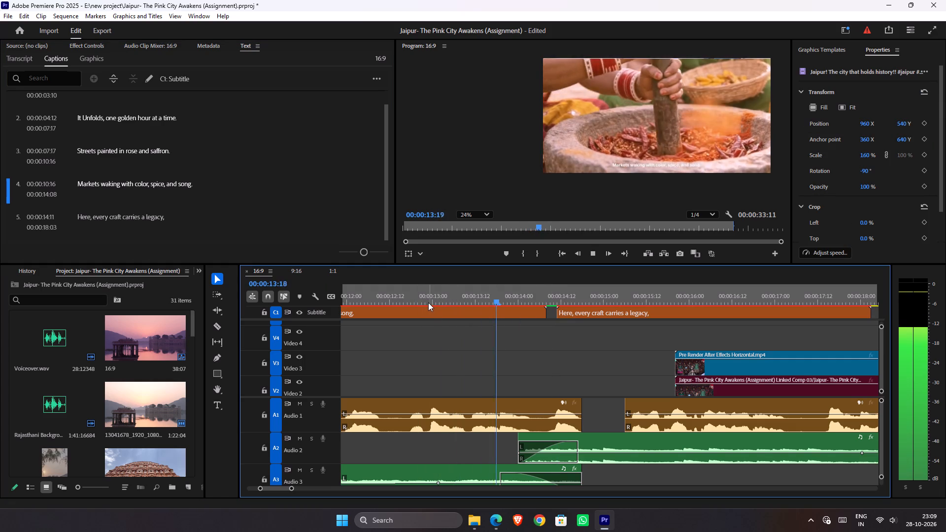
key(space)
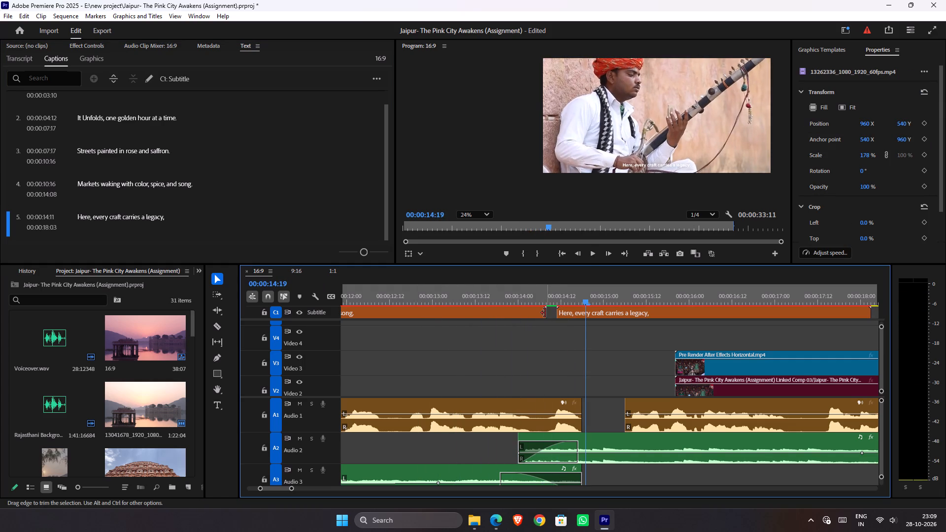
drag(544, 313, 551, 318)
Replay the change between captions four and five against the voiceover, move their shared edge to 00:00:14:15, and play it again.
drag(539, 303, 468, 313)
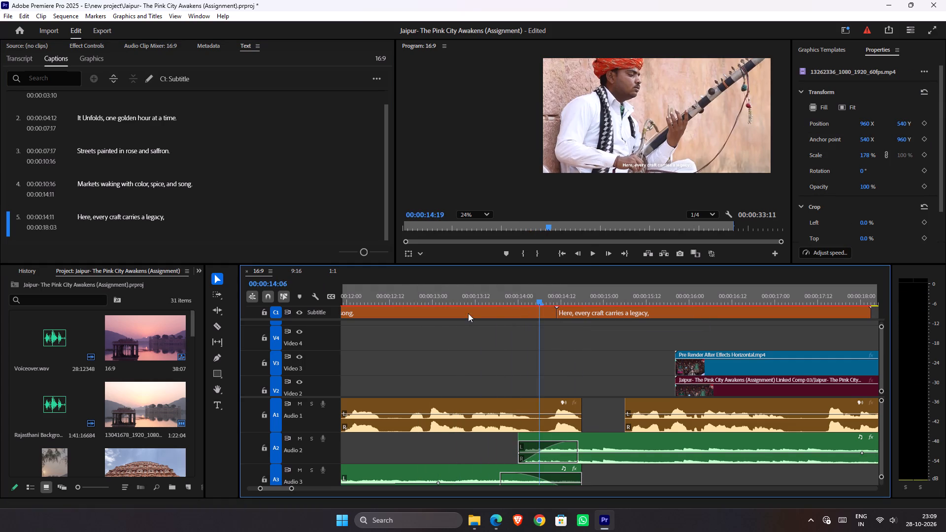
drag(468, 313, 399, 312)
key(space)
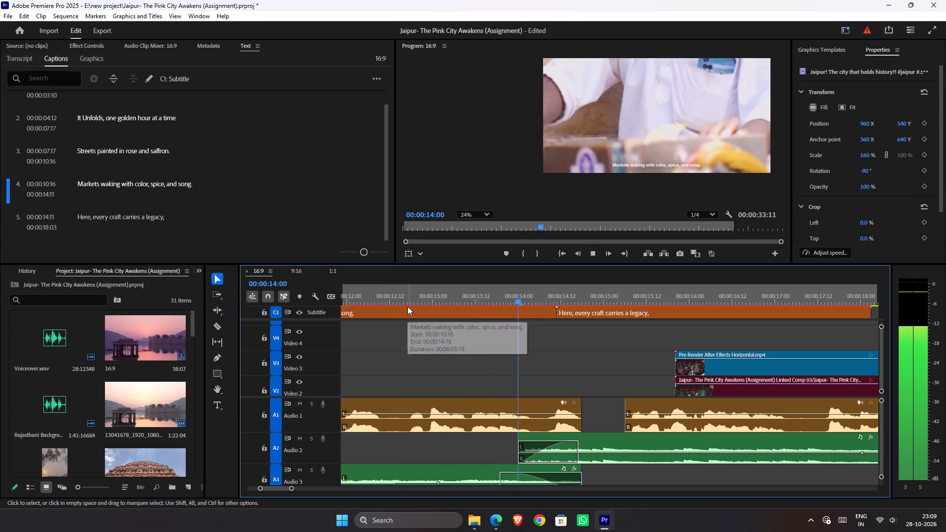
key(space)
drag(561, 300, 544, 305)
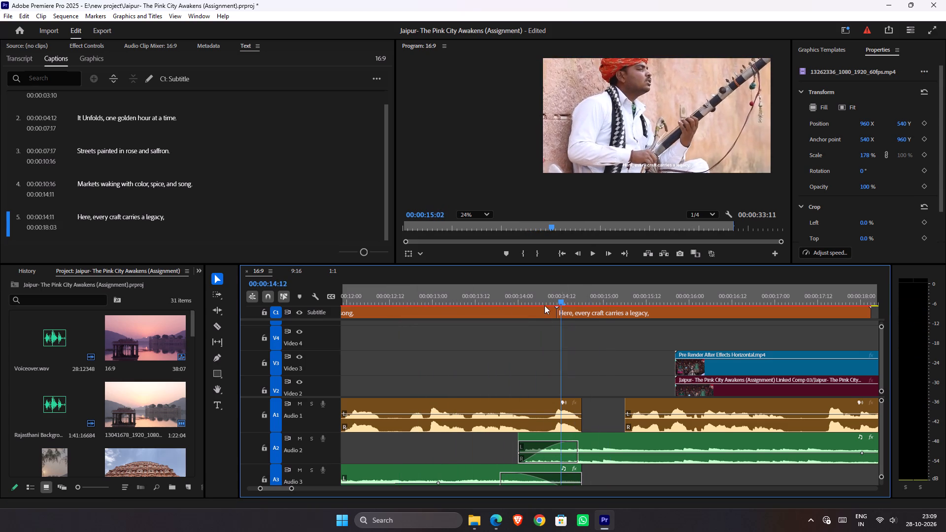
drag(544, 305, 460, 306)
key(space)
key(space)
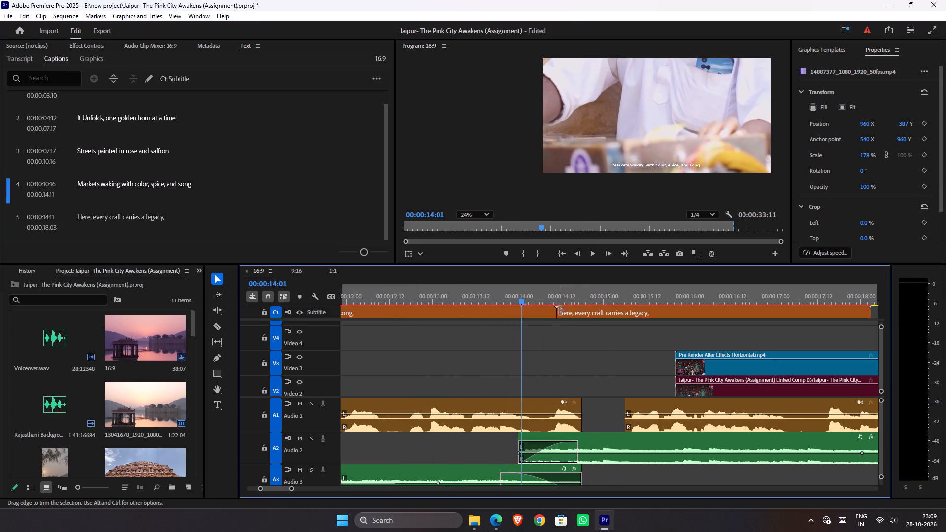
ctrl+drag(555, 310, 564, 312)
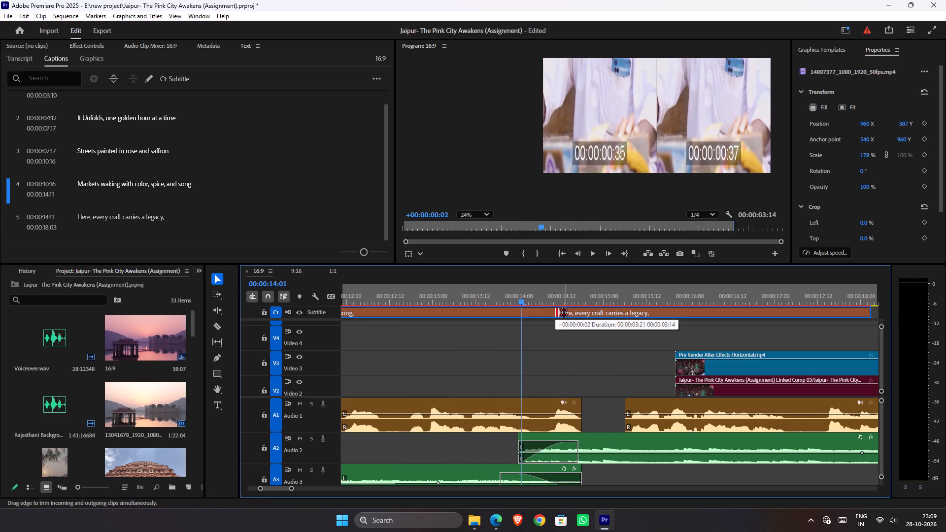
ctrl+drag(564, 312, 569, 314)
key(space)
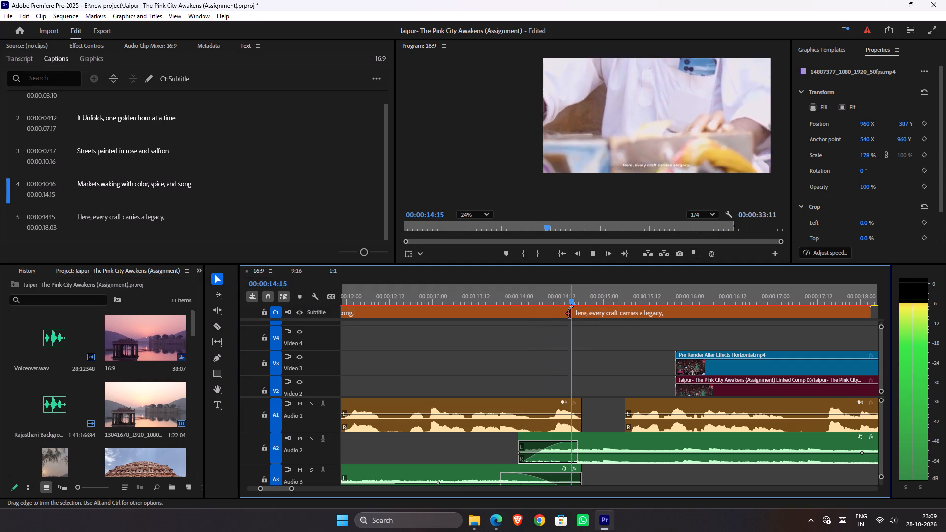
key(space)
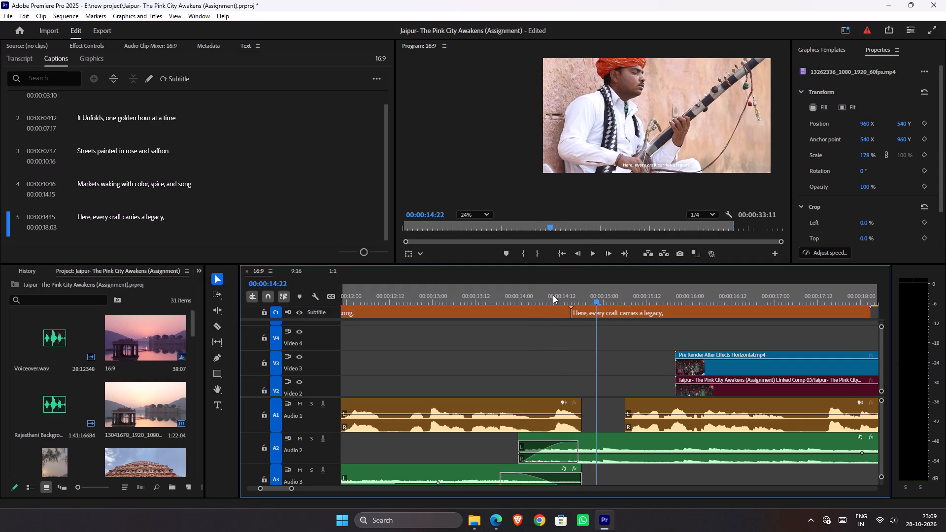
Play through the "Here, every craft carries a legacy," line and trim the fifth caption's end to 00:00:17:18.
drag(552, 295, 386, 296)
key(space)
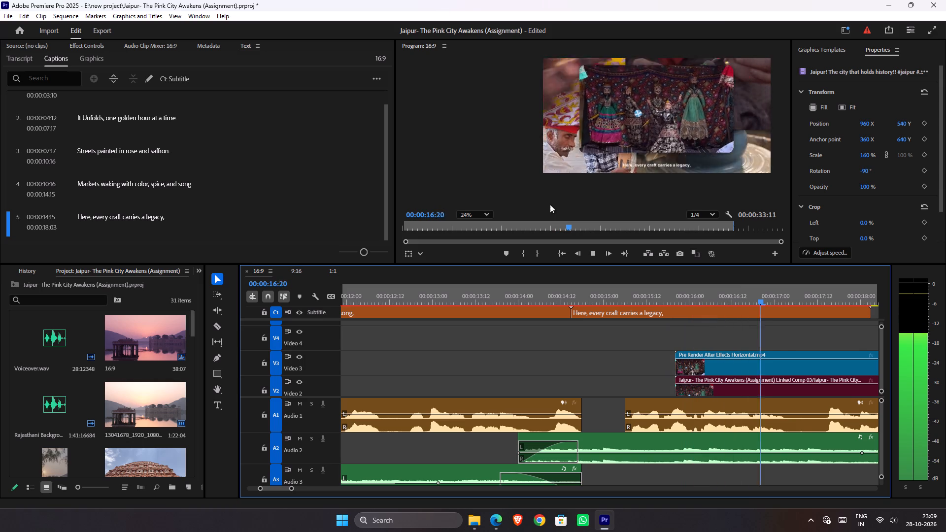
key(space)
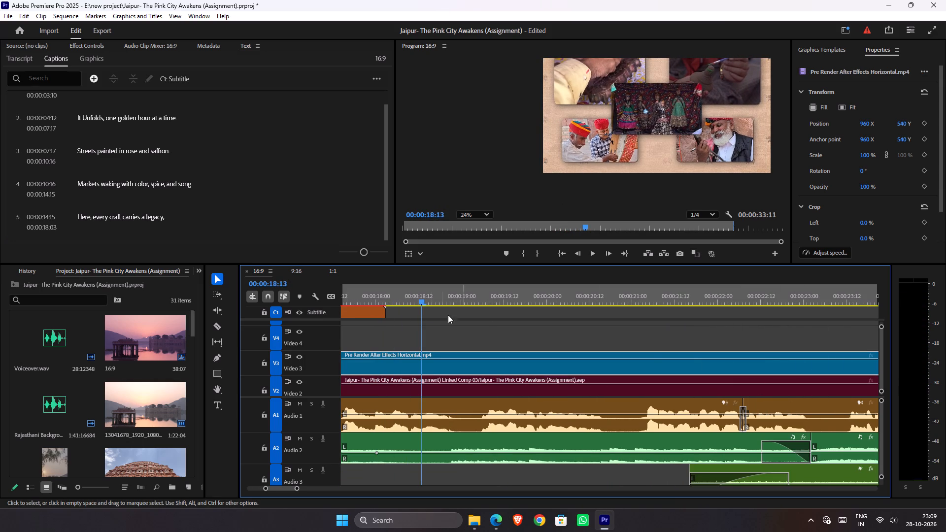
drag(413, 301, 300, 287)
key(space)
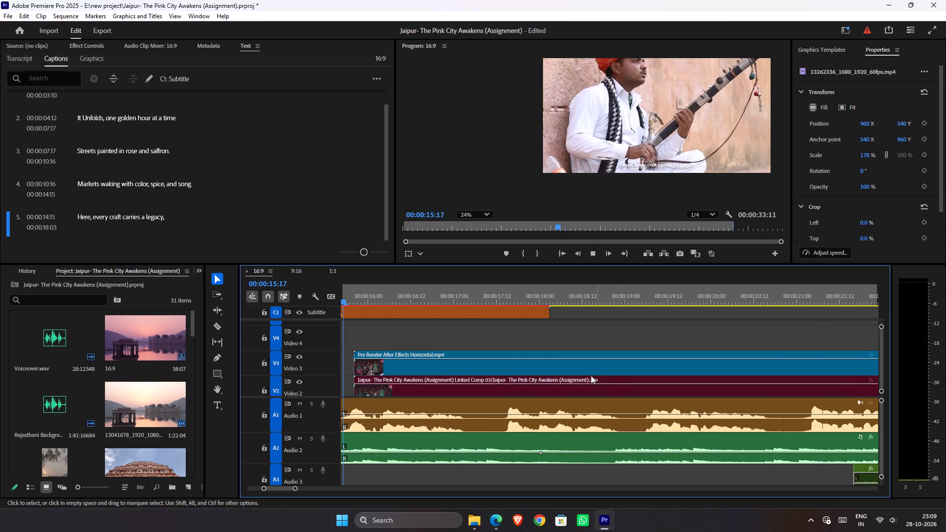
key(space)
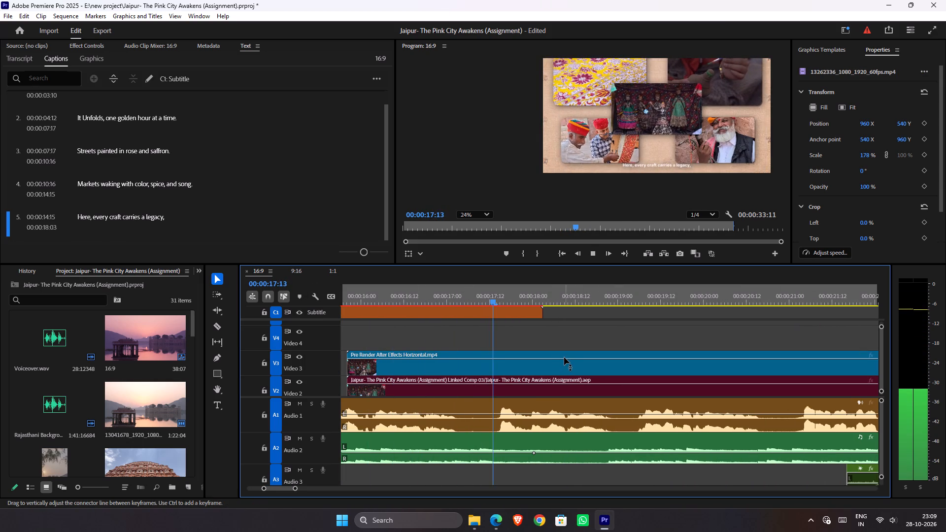
key(space)
key(space)
drag(541, 314, 540, 314)
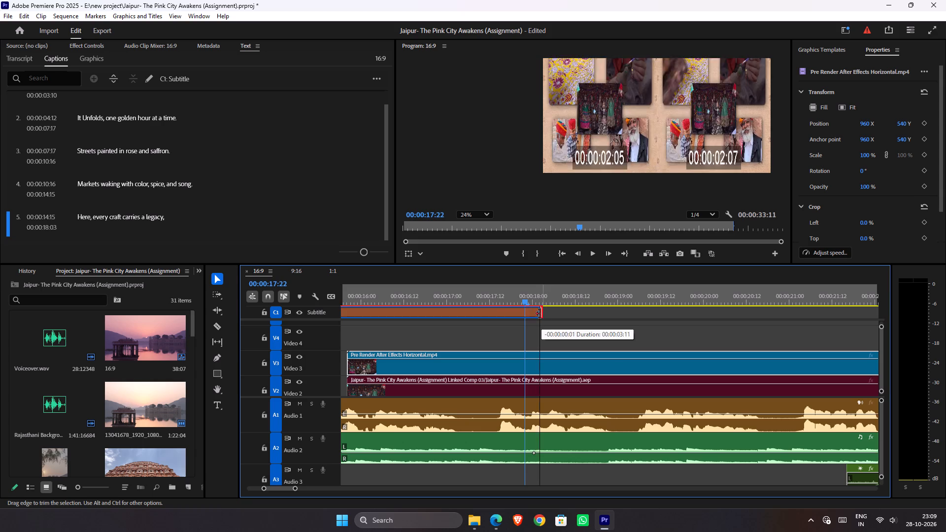
drag(540, 314, 508, 313)
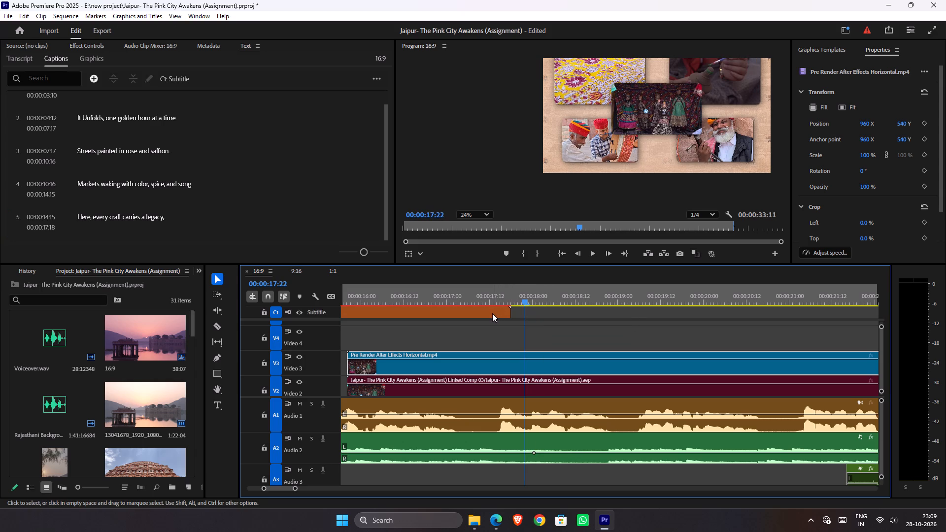
Duplicate the "Here, every craft carries a legacy," caption further along the subtitle track and slide the copy back toward the original's end.
click(492, 313)
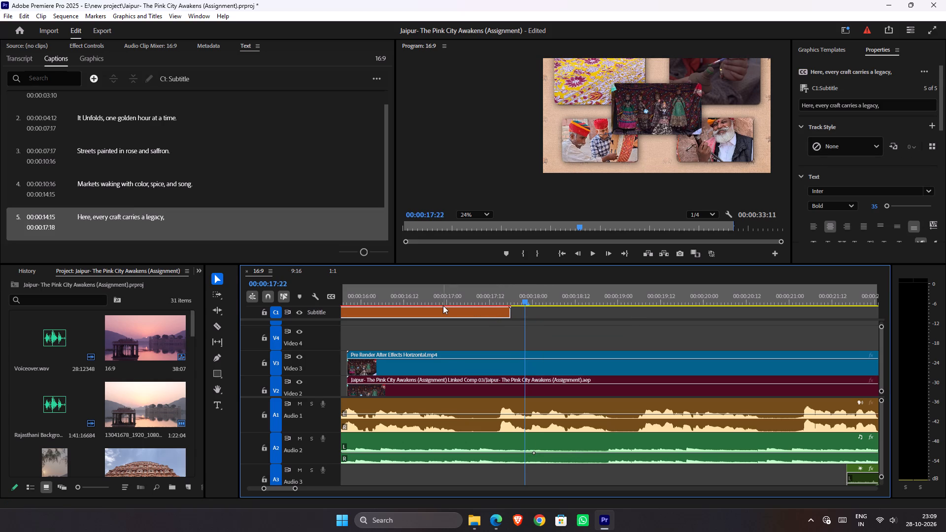
key(minus)
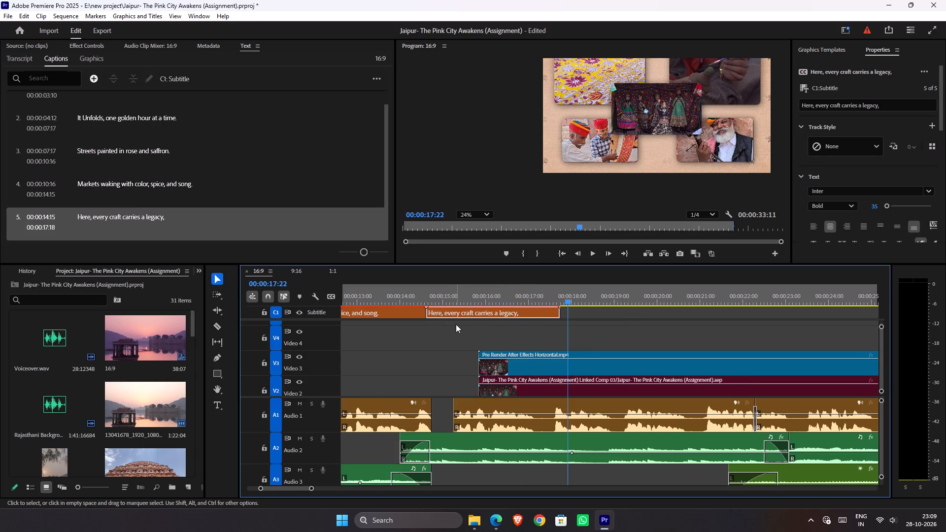
alt+drag(451, 314, 582, 314)
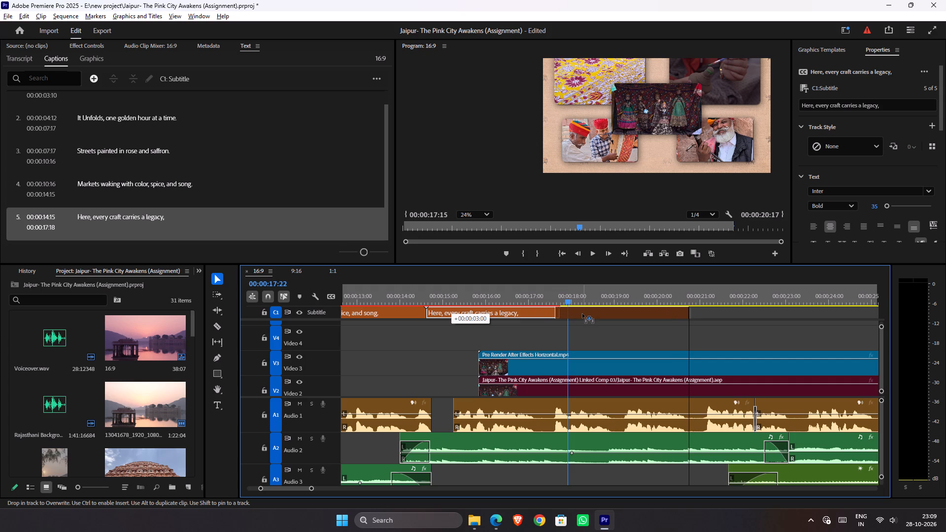
alt+drag(582, 314, 591, 315)
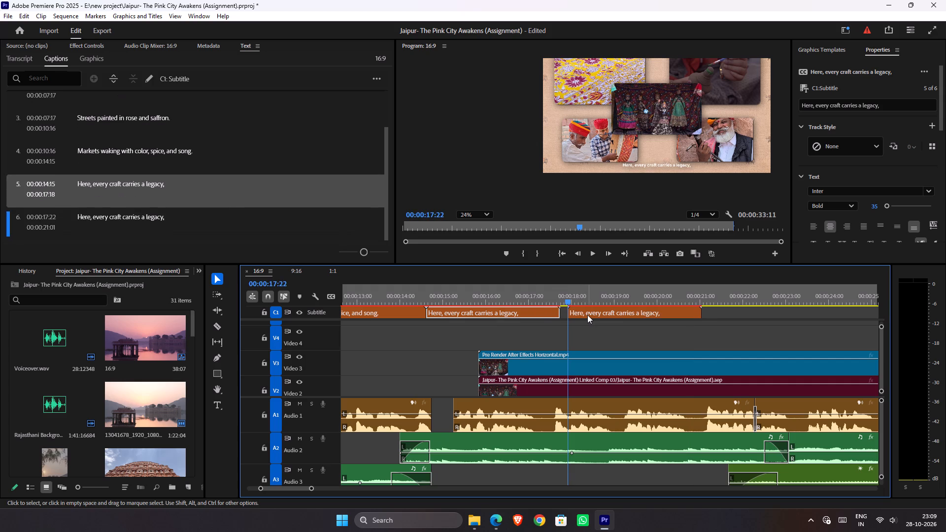
drag(586, 312, 578, 312)
Copy "passed from hand to hand, generation to generation." from the PDF script in Edge and replace the sixth caption's text with it in Premiere Pro.
click(500, 531)
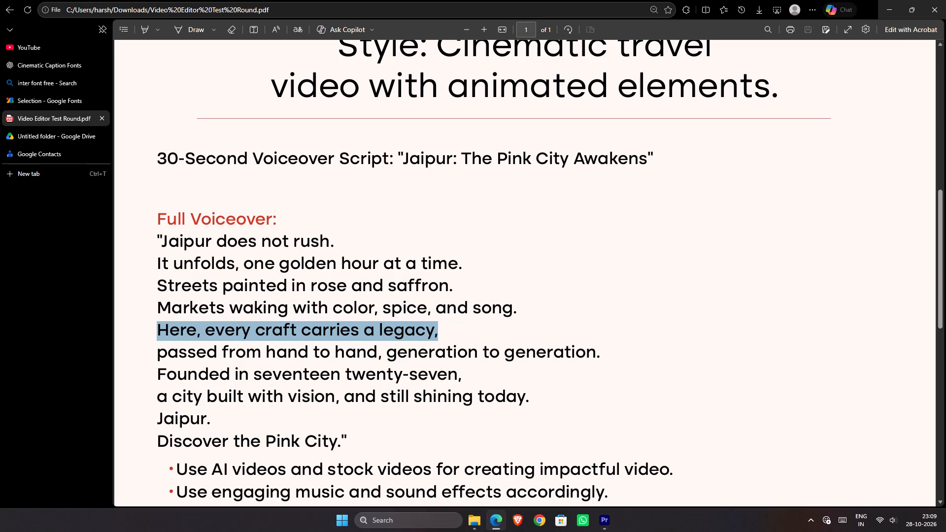
drag(381, 351, 159, 358)
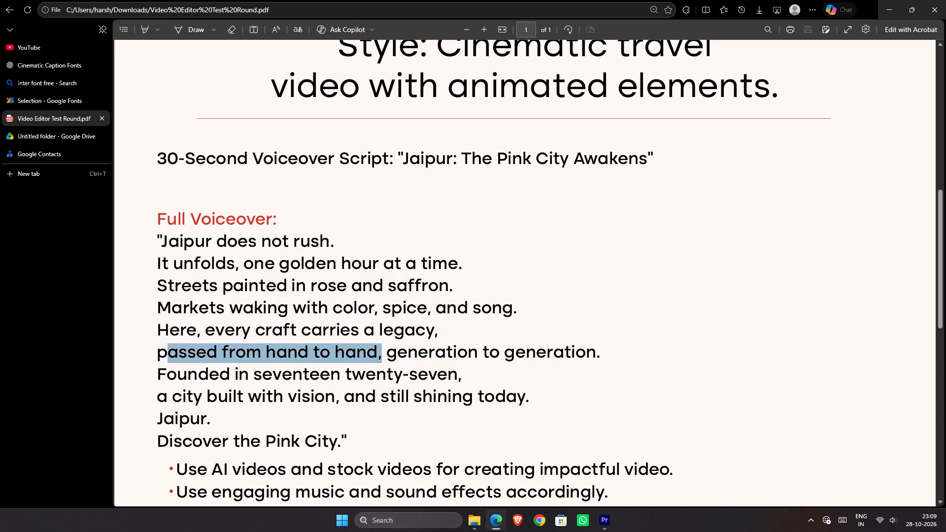
drag(159, 358, 153, 356)
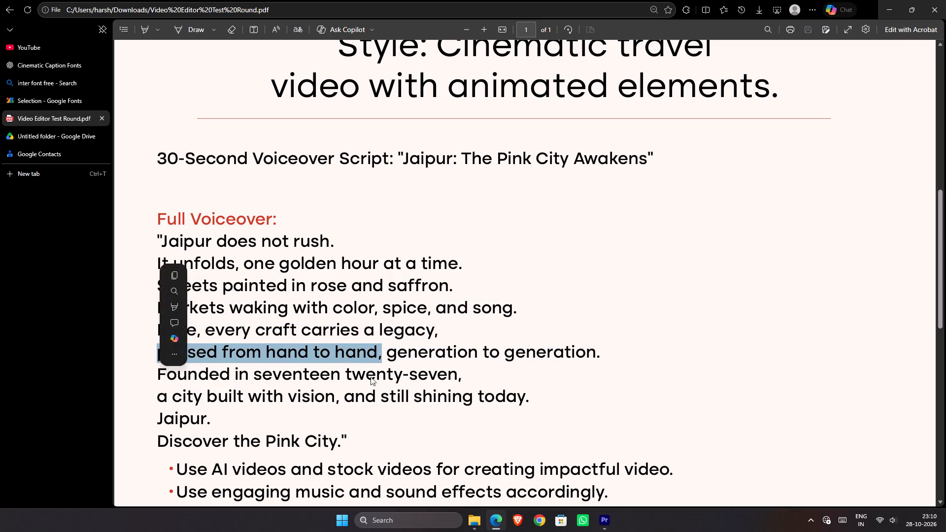
drag(604, 351, 267, 312)
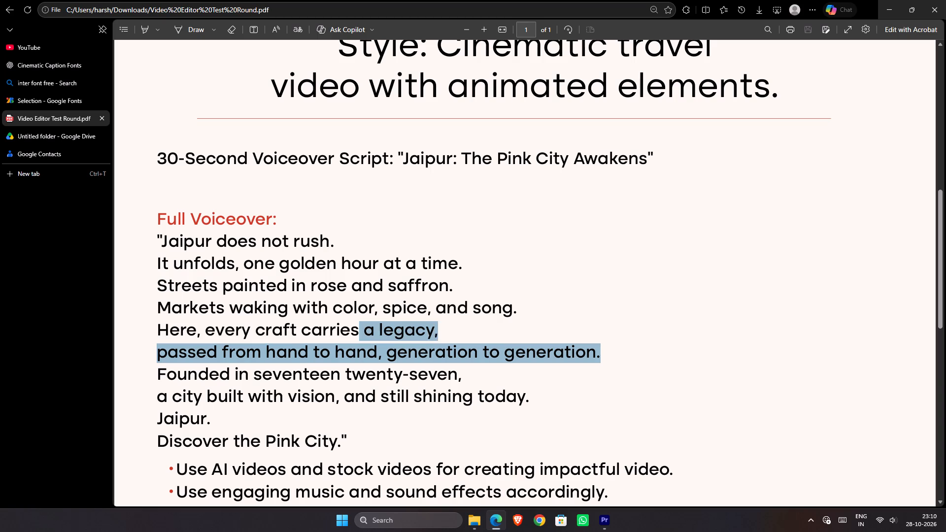
drag(267, 312, 104, 353)
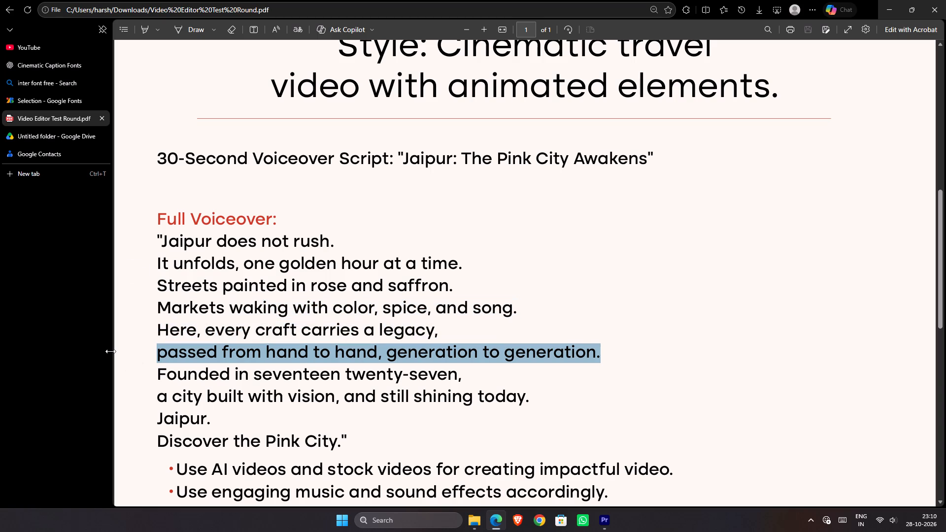
key(ctrl+c)
key(alt+Tab)
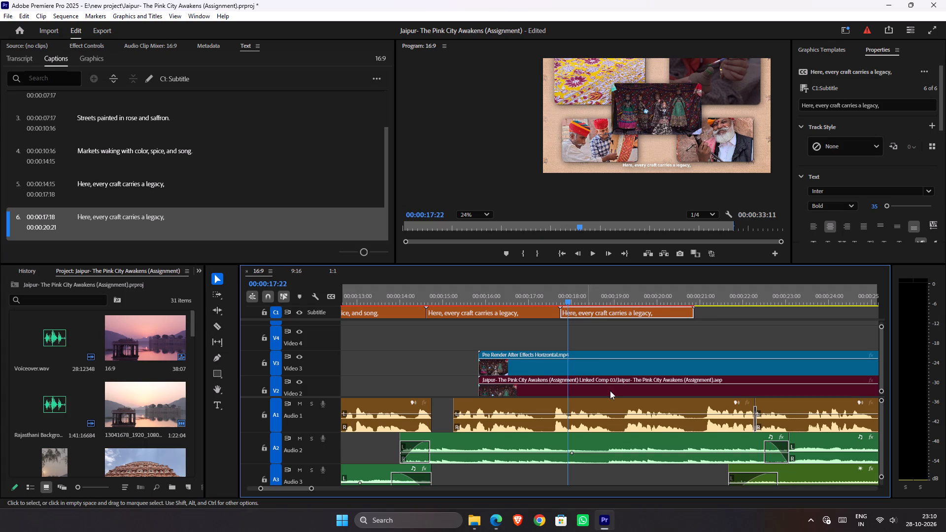
double_click(137, 216)
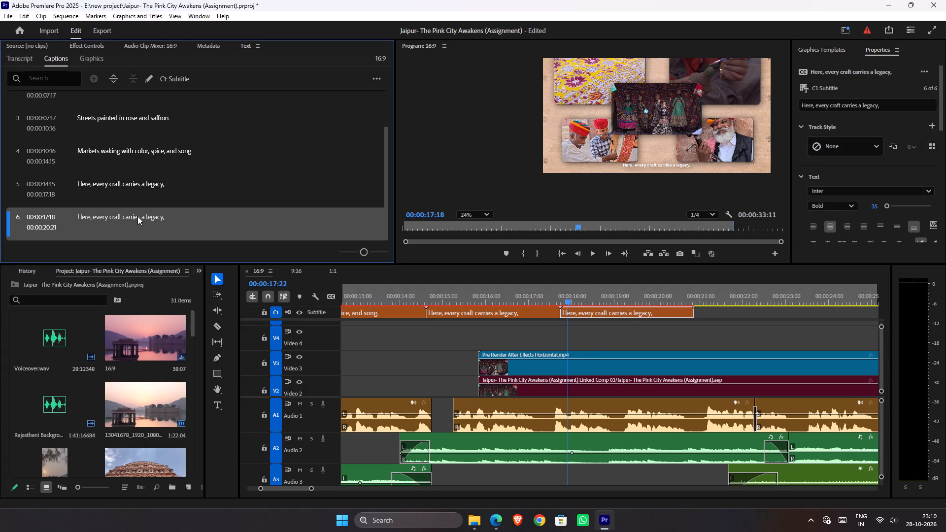
double_click(137, 219)
key(ctrl+v)
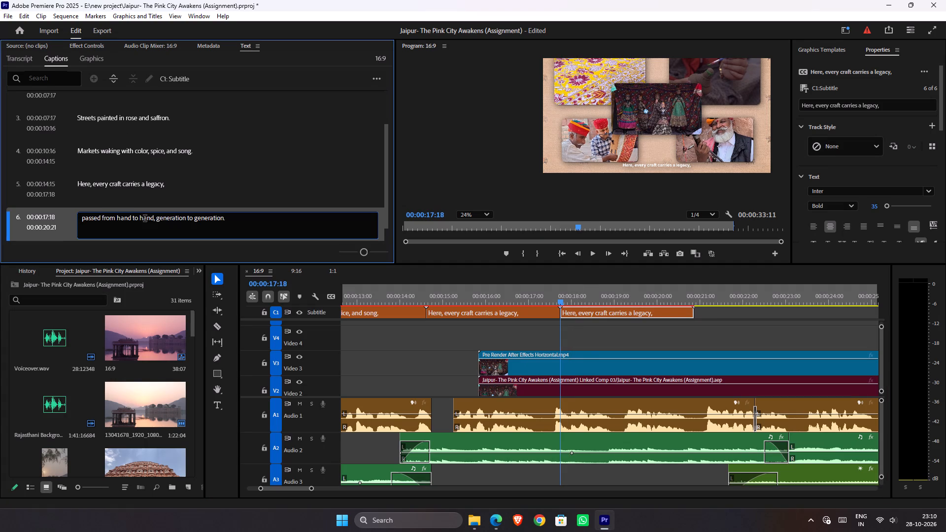
click(238, 256)
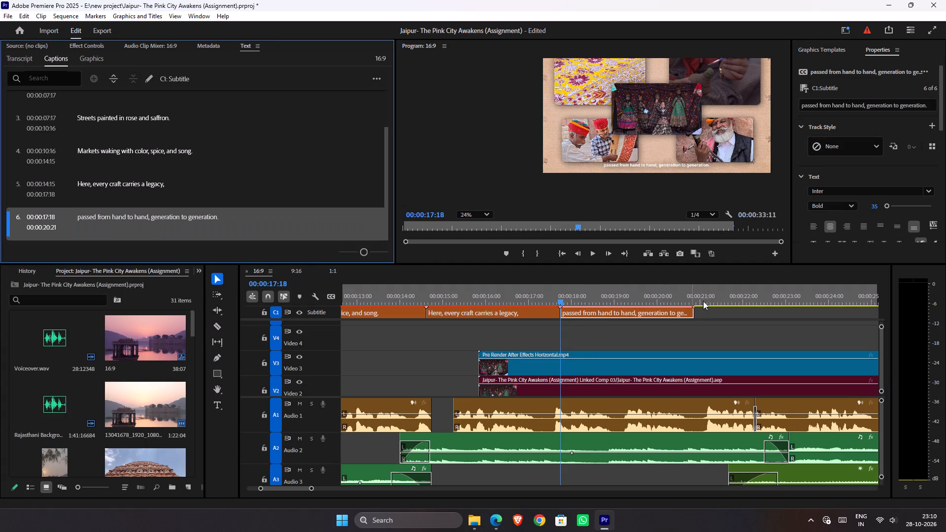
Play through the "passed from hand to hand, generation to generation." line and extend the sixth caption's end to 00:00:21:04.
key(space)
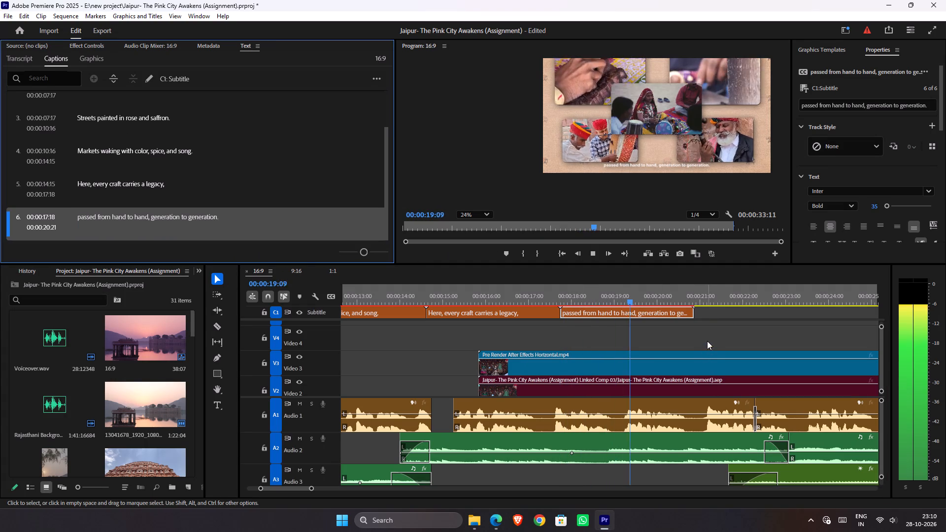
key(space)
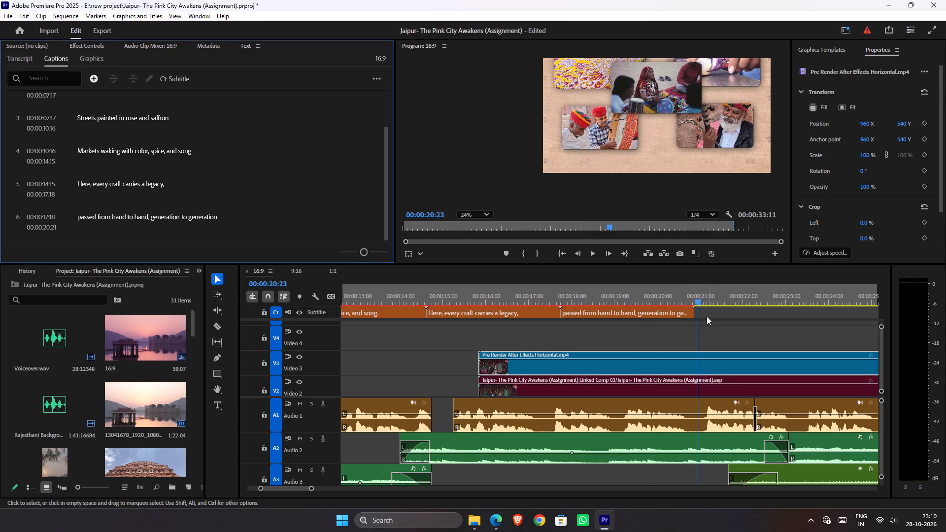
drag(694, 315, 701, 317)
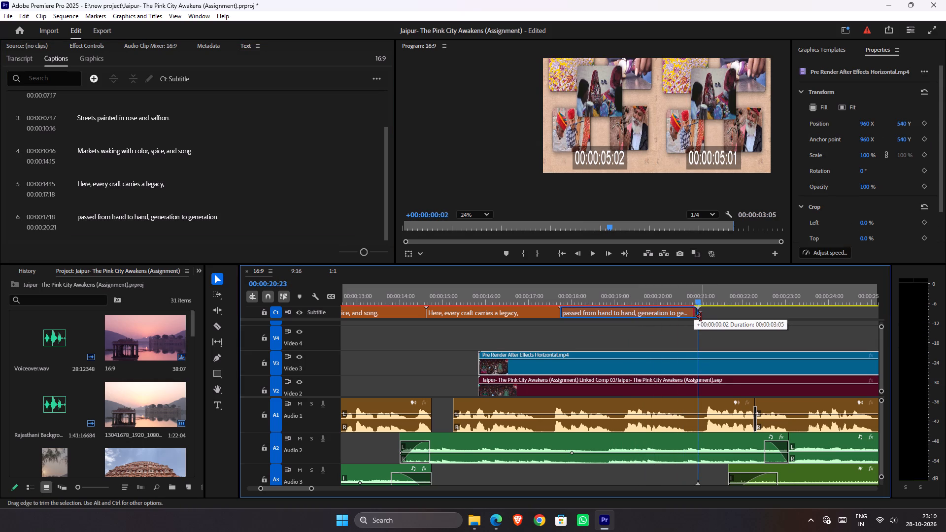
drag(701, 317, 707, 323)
Replay the change between captions five and six against the voiceover, move their shared edge to 00:00:17:20, and play it again.
drag(691, 301, 502, 304)
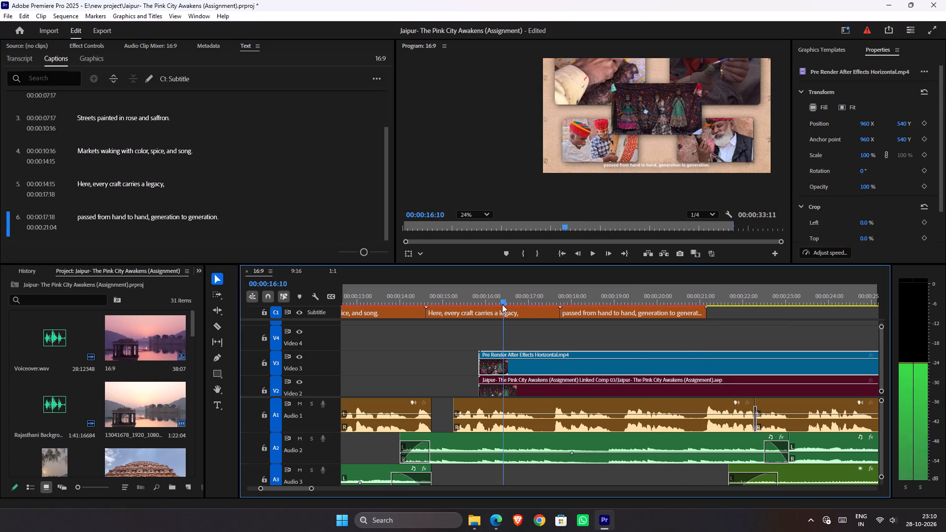
drag(502, 304, 502, 304)
key(space)
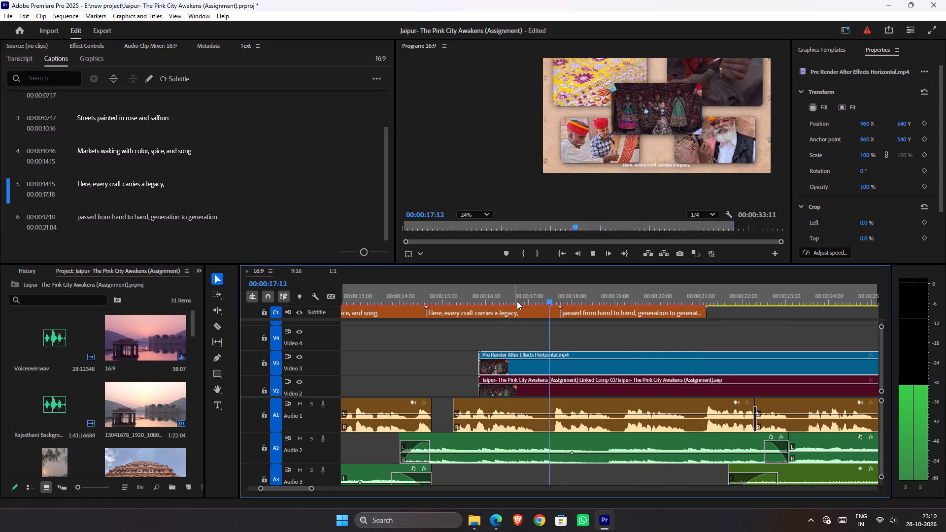
key(space)
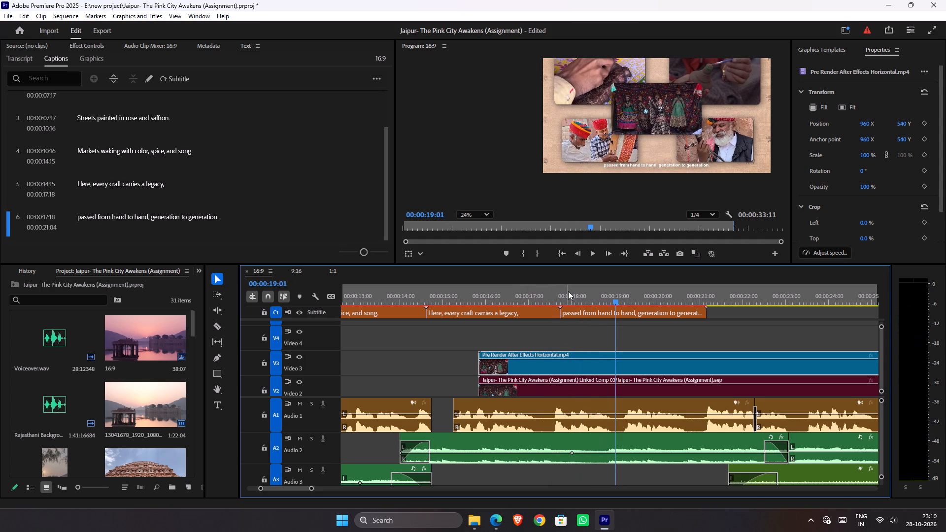
drag(568, 302, 510, 311)
key(space)
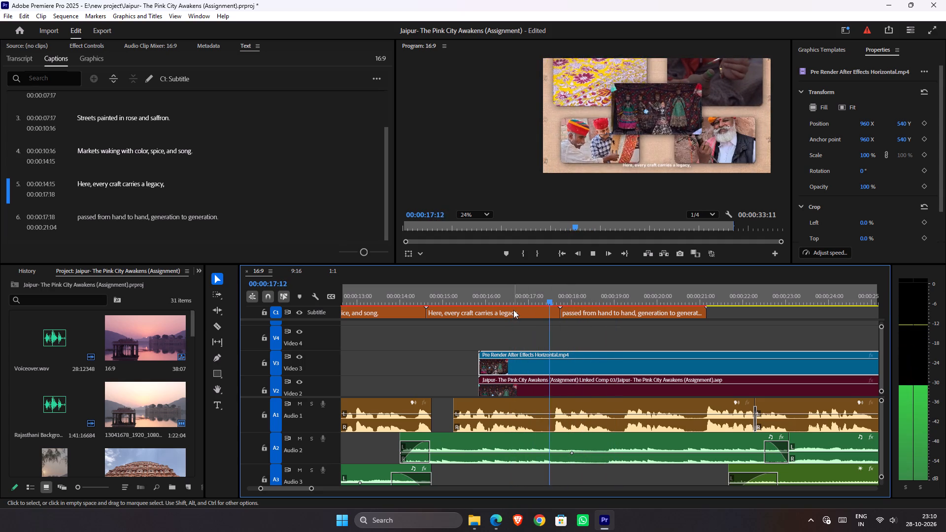
key(space)
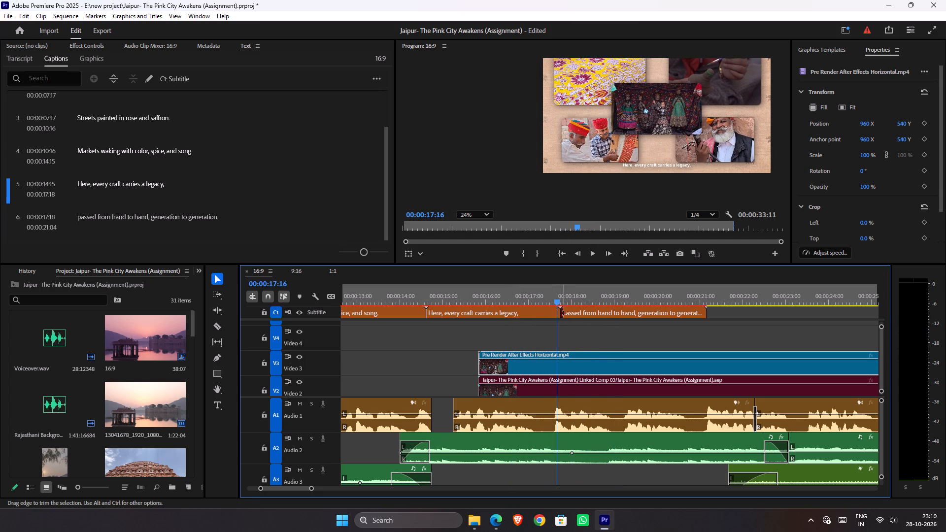
ctrl+drag(559, 309, 563, 317)
drag(553, 297, 490, 298)
key(space)
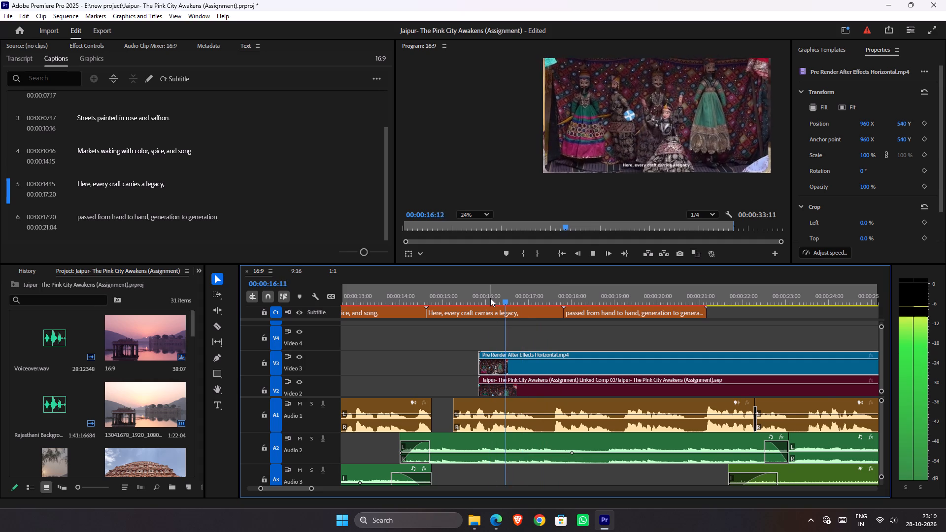
key(space)
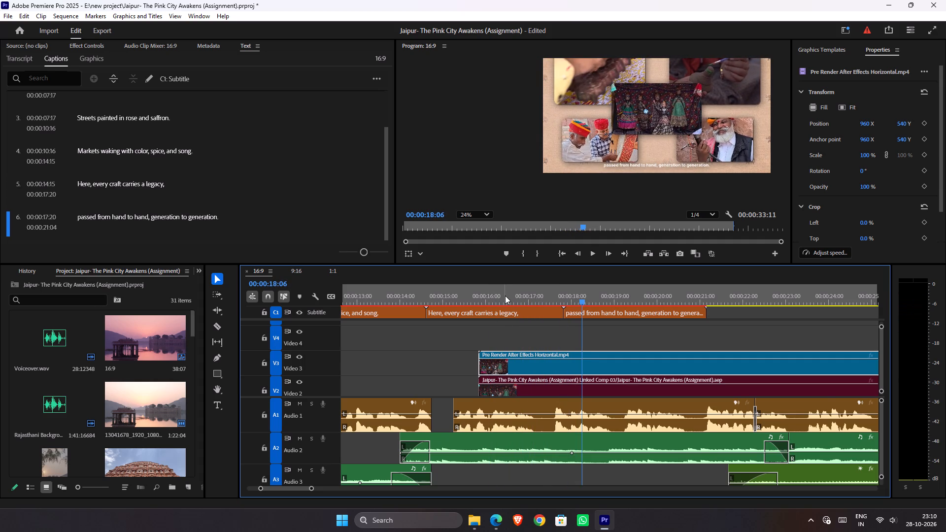
Play on to the end of the sixth caption's spoken line and extend the caption's end to 00:00:21:08.
key(space)
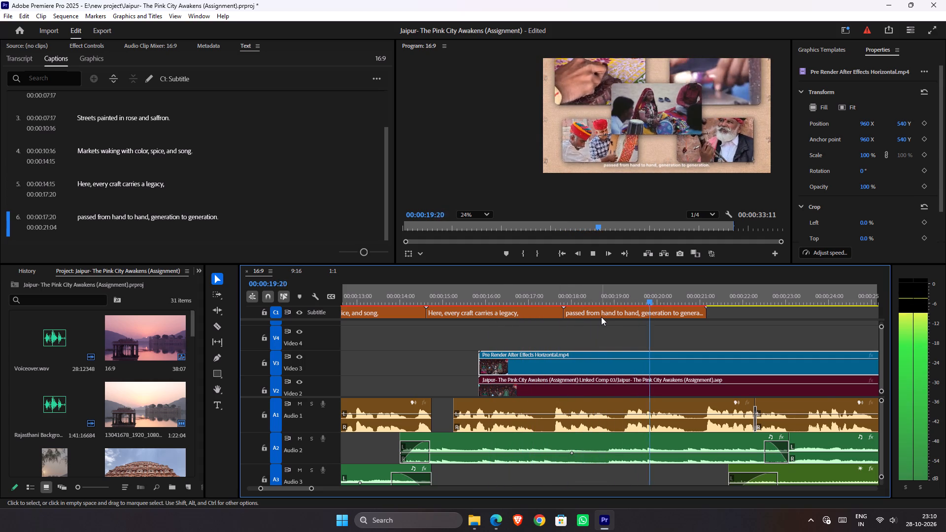
key(space)
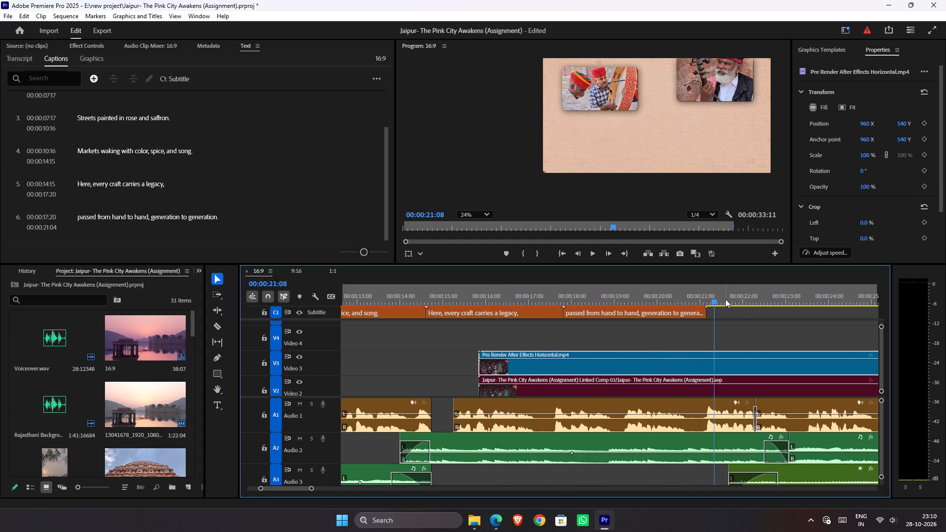
click(703, 313)
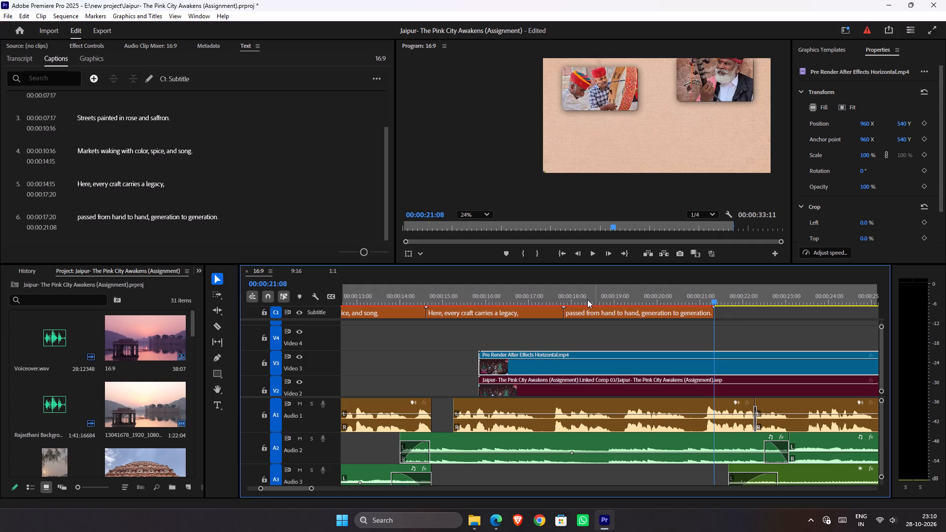
Duplicate the sixth caption directly after its end, starting at 00:00:21:08, and play across the change between the two.
alt+drag(576, 312, 752, 323)
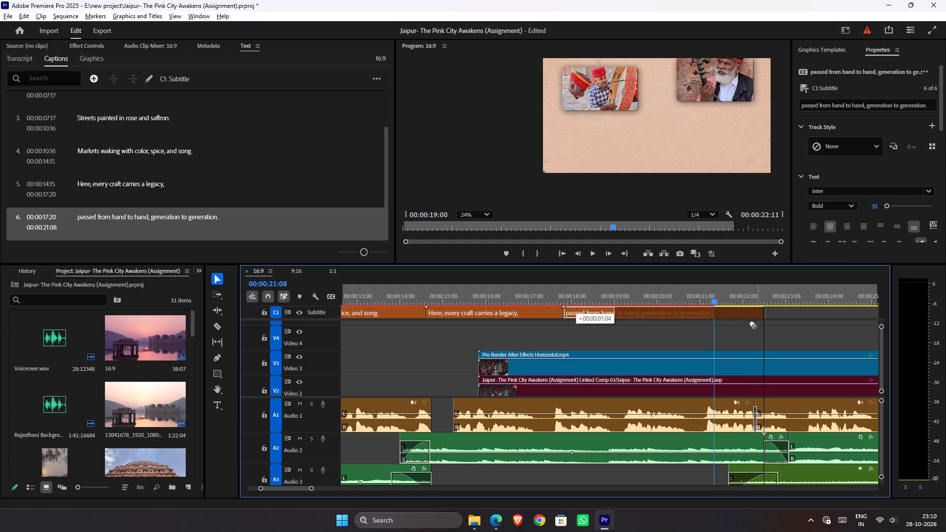
alt+drag(752, 323, 723, 312)
drag(707, 296, 635, 292)
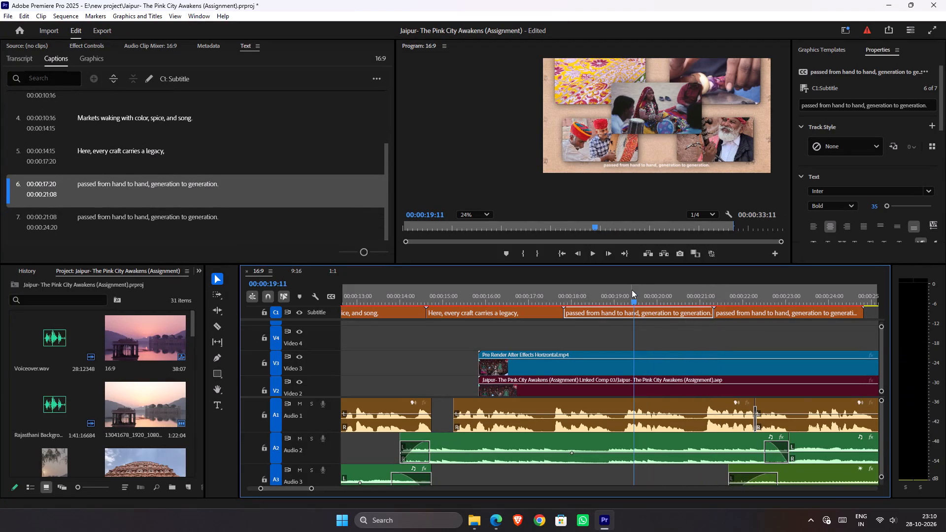
key(space)
scroll(687, 347, down, 5)
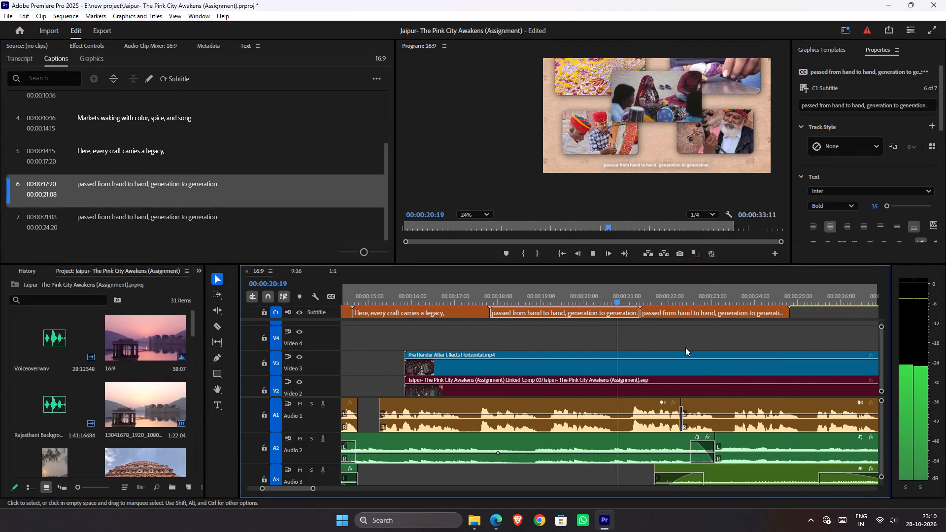
key(space)
Copy "Founded in seventeen twenty-seven," from the PDF script in Edge and replace the seventh caption's text with it in Premiere Pro.
key(alt+Tab)
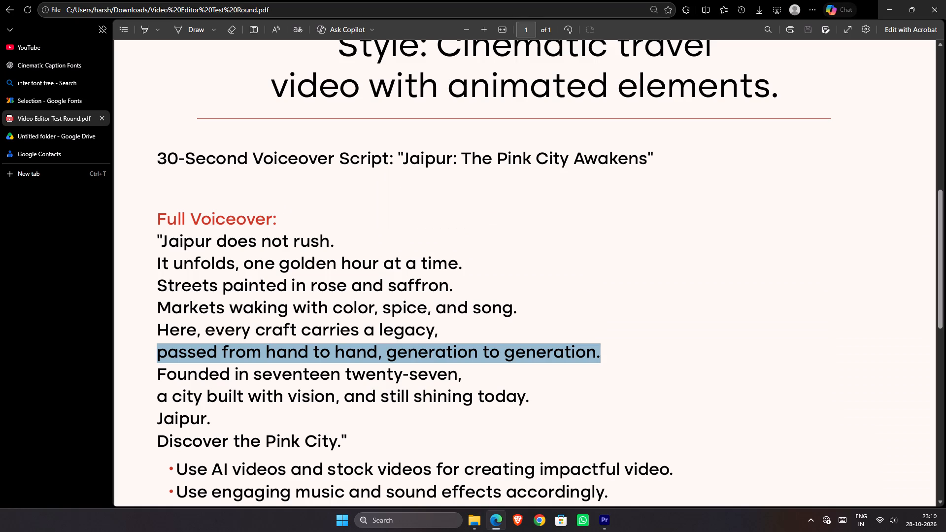
drag(462, 374, 460, 375)
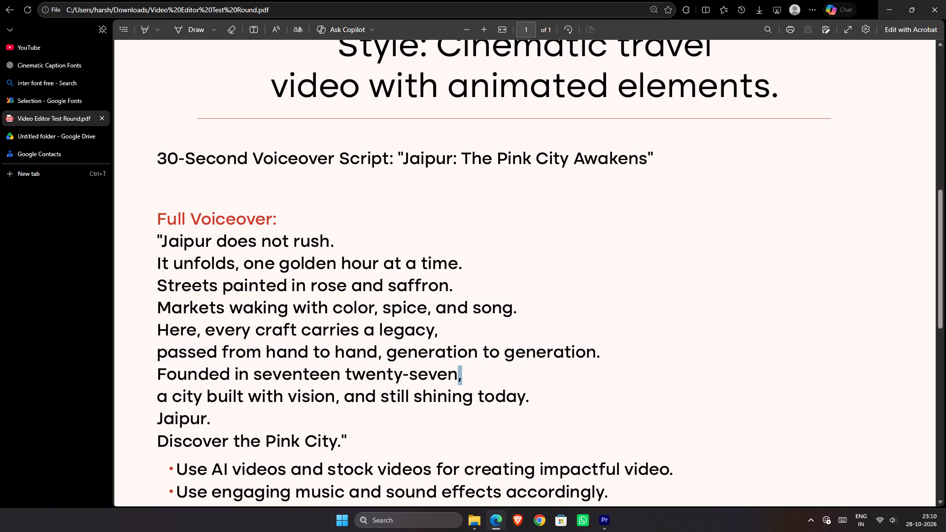
drag(460, 375, 150, 370)
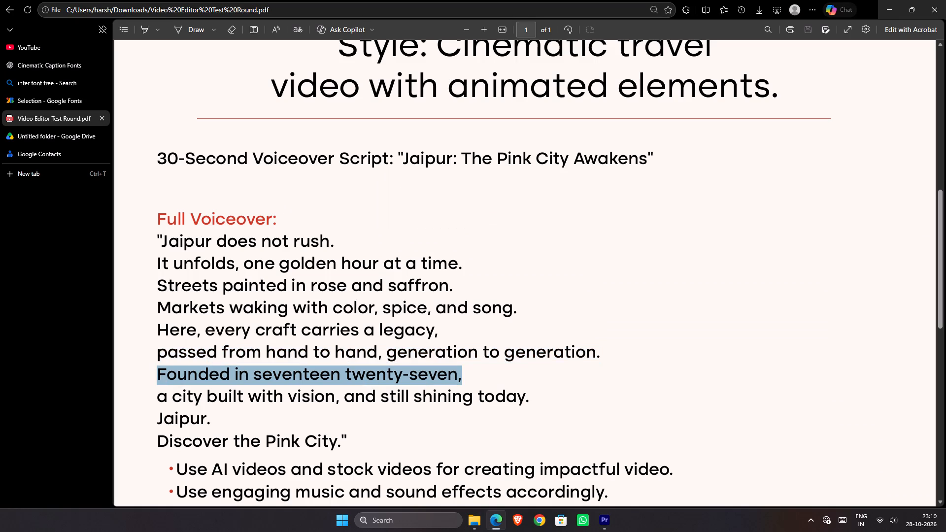
key(ctrl+c)
key(alt+Tab)
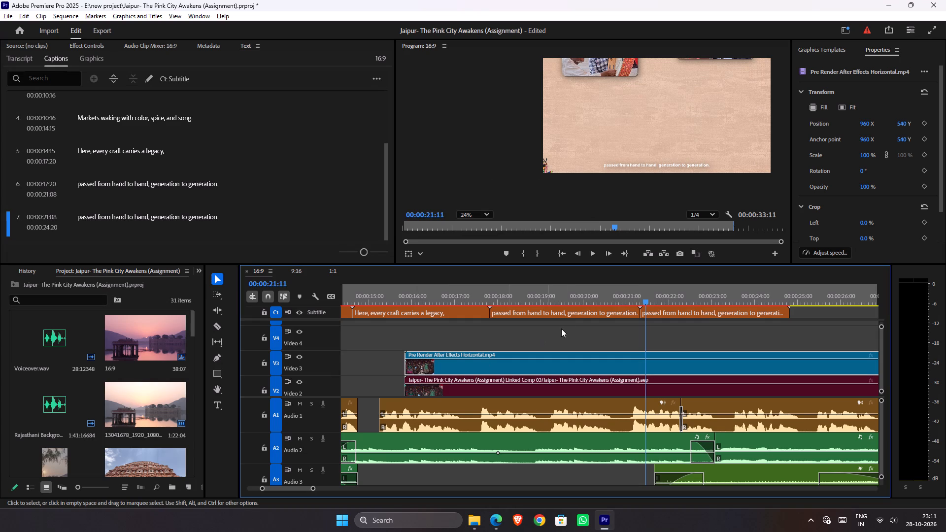
double_click(176, 220)
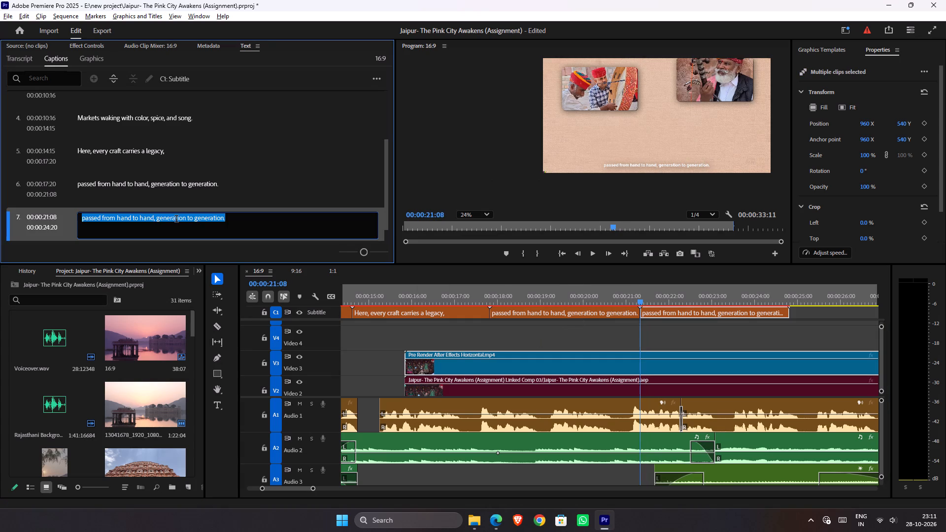
key(ctrl+v)
click(191, 251)
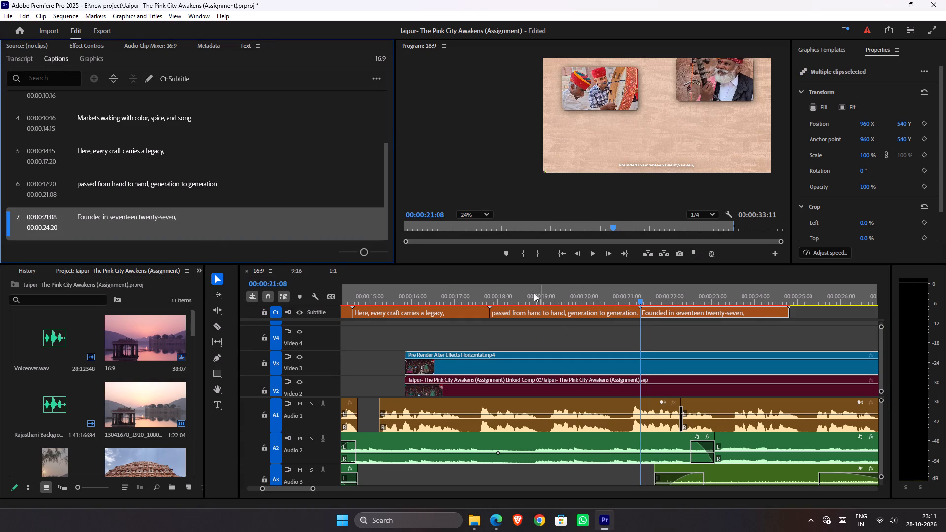
Play the change from the sixth to the seventh caption against the voiceover, and replay it from just before the seventh caption.
drag(533, 293, 464, 305)
key(space)
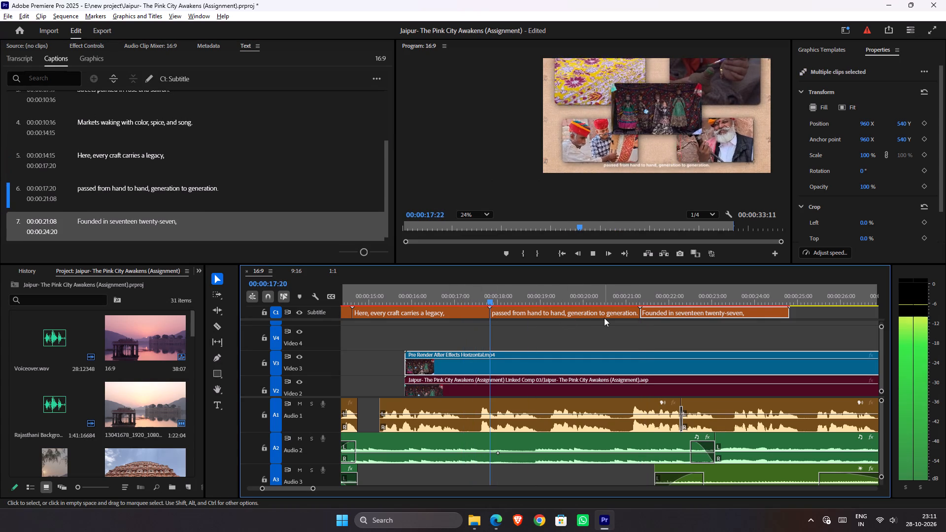
scroll(606, 318, down, 11)
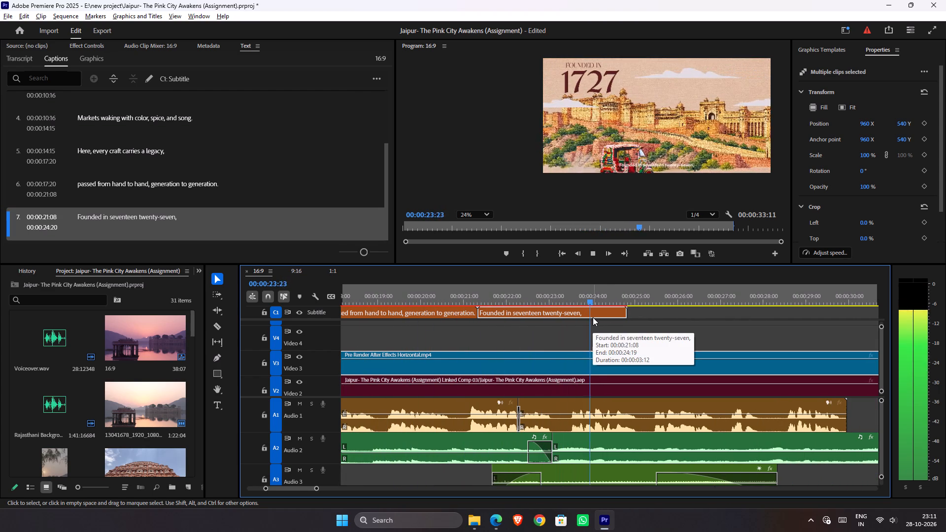
key(space)
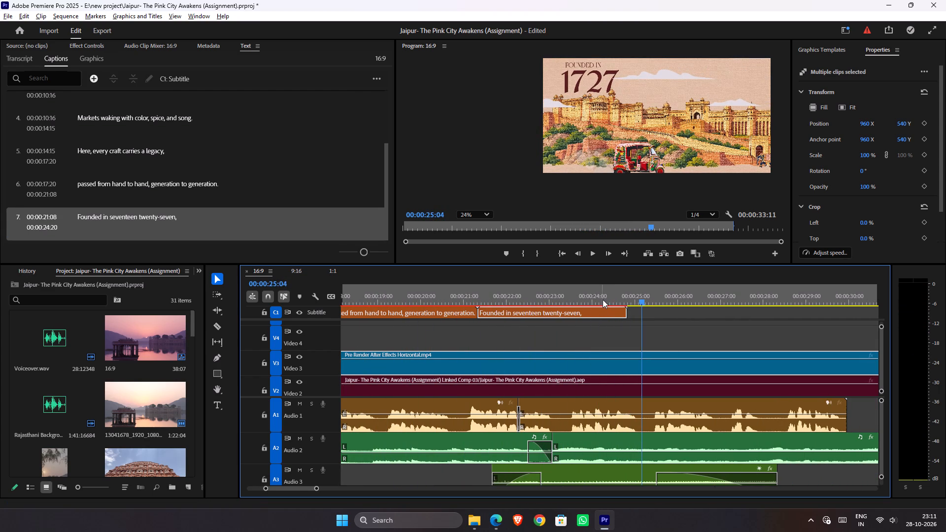
drag(602, 299, 454, 291)
key(space)
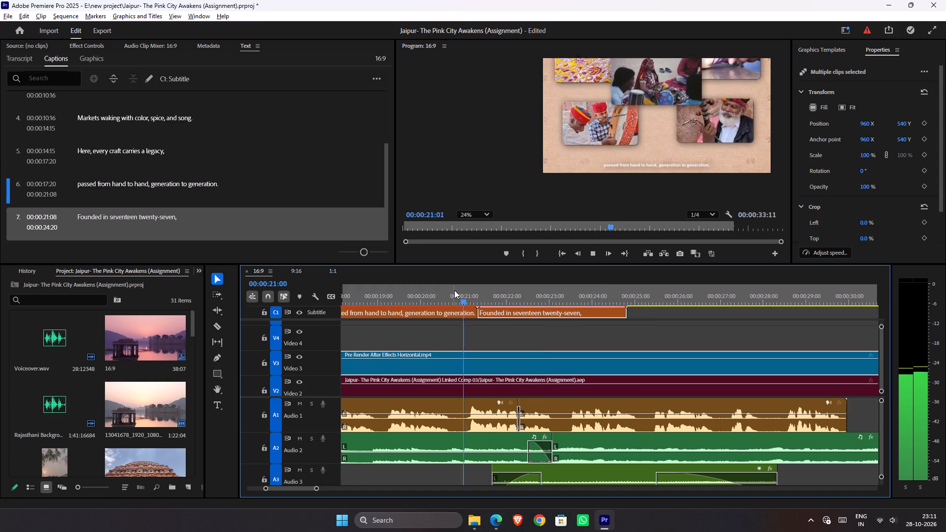
key(space)
Play to the end of the seventh caption's spoken line and duplicate the caption at 00:00:23:20, cutting the original off there.
scroll(457, 289, up, 7)
alt+scroll(459, 288, down, 11)
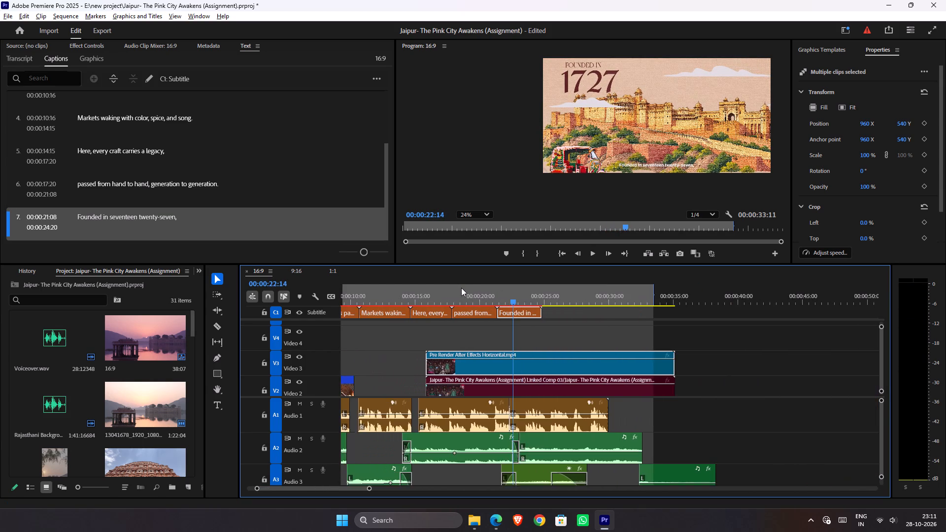
alt+scroll(462, 288, down, 3)
drag(467, 298, 237, 297)
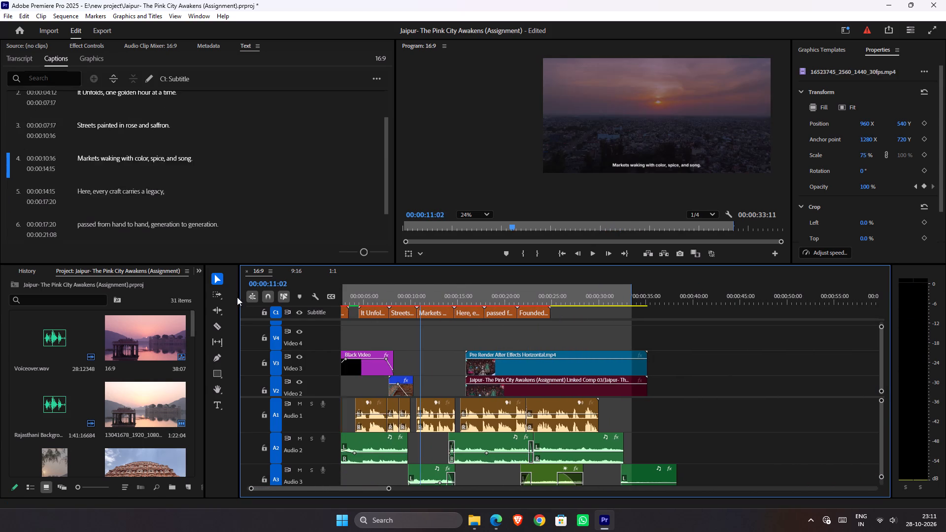
drag(237, 297, 512, 325)
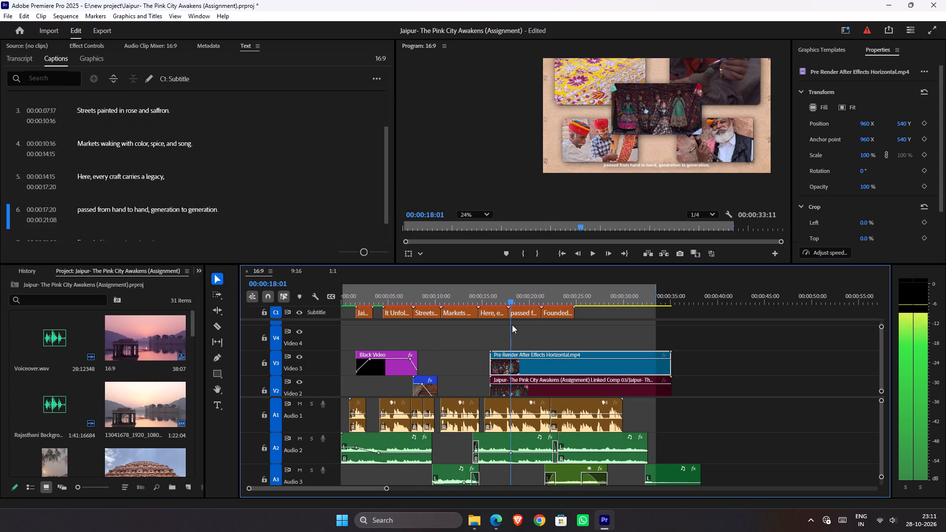
drag(512, 325, 512, 325)
key(space)
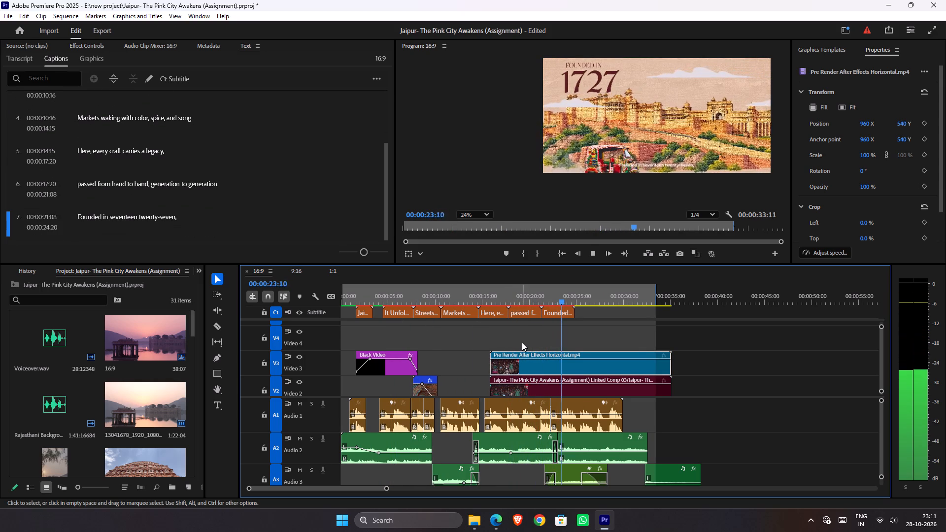
key(space)
click(563, 314)
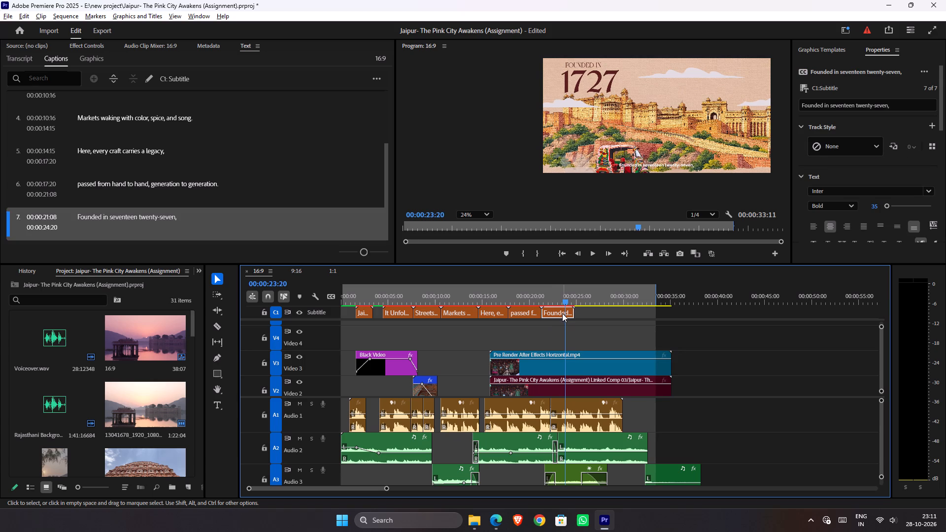
alt+drag(555, 313, 578, 313)
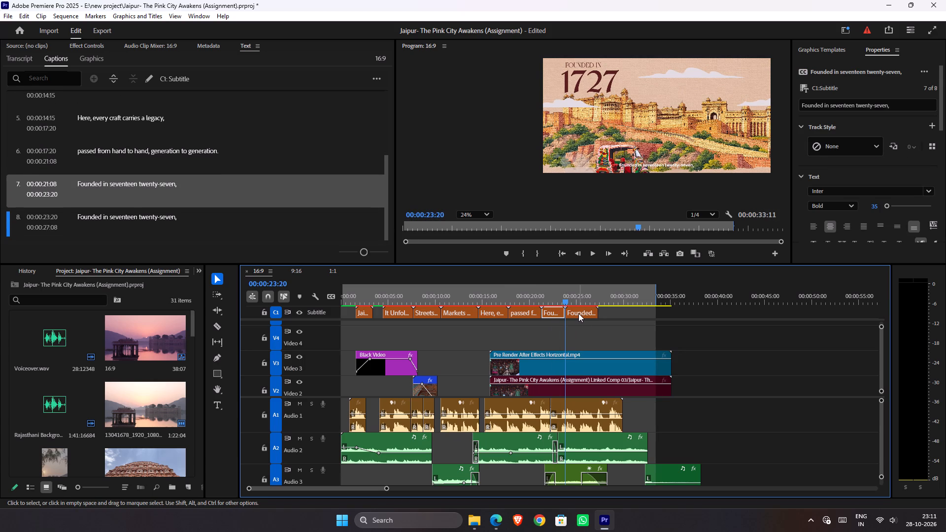
Copy "a city built with vision, and still shining today." from the PDF script in Edge and replace the eighth caption's text in Premiere Pro.
key(alt+Tab)
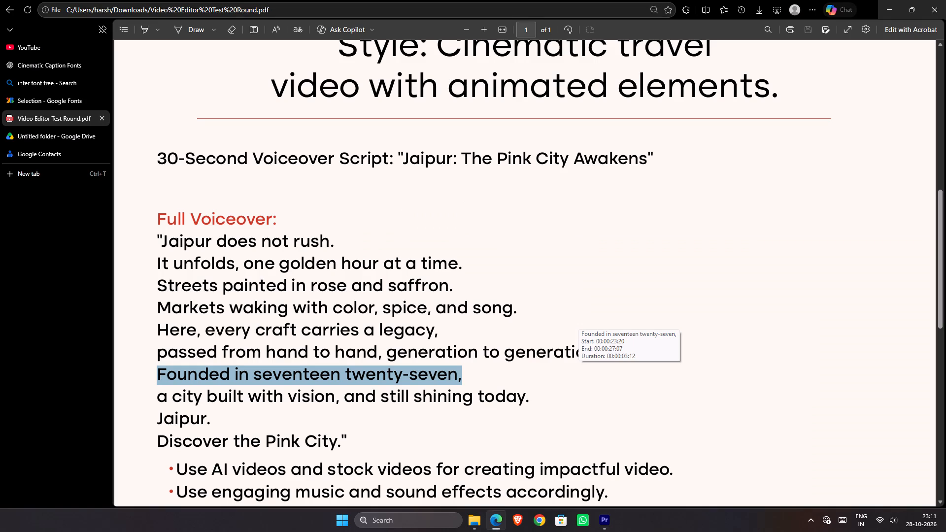
drag(530, 402, 111, 395)
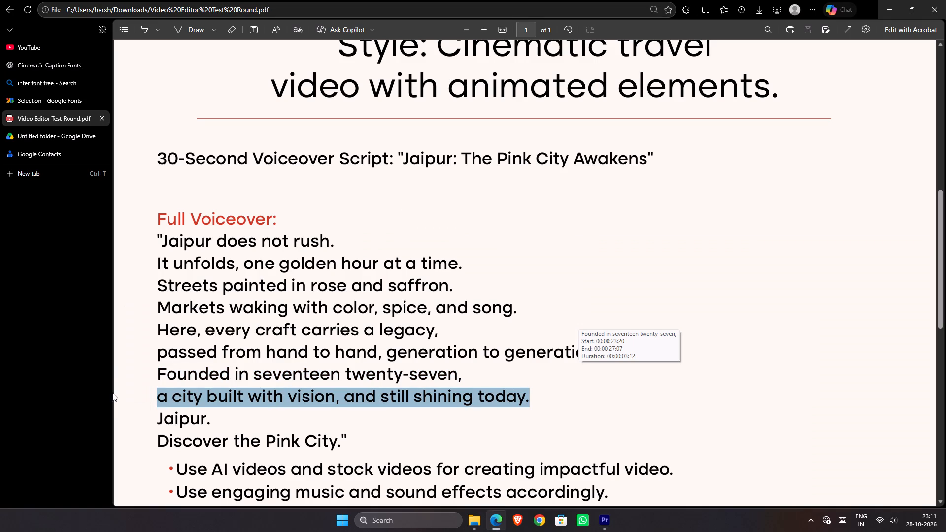
key(ctrl+c)
key(alt+Tab)
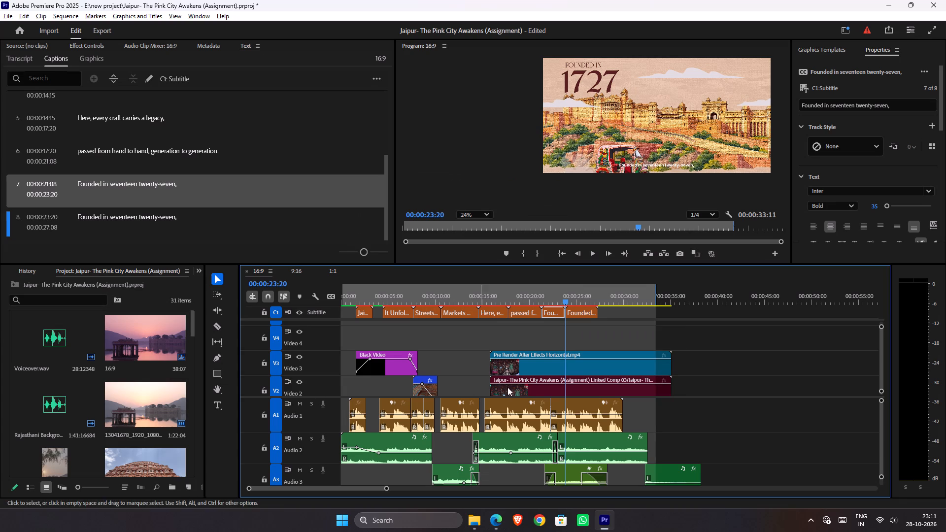
click(586, 316)
double_click(156, 221)
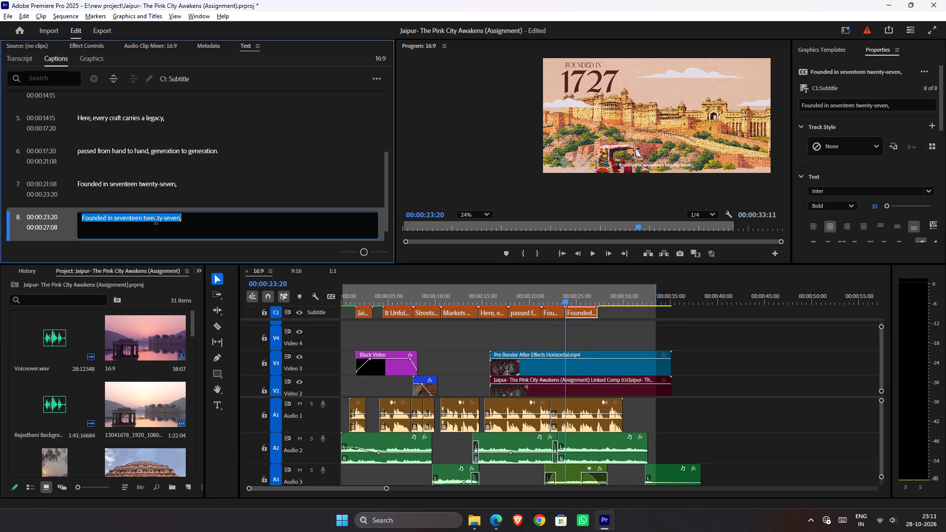
key(ctrl+v)
click(234, 200)
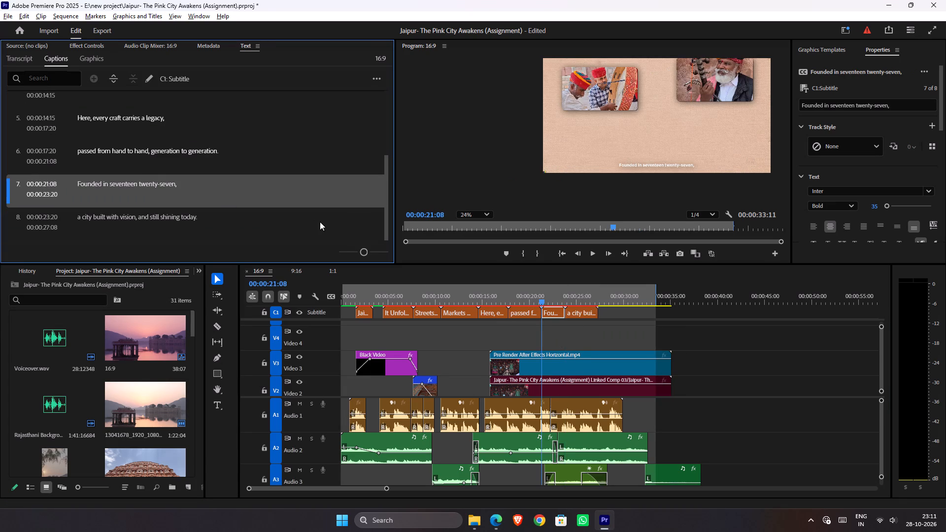
Play from the start of the seventh caption through the eighth to the end of the voiceover, checking the caption timing.
key(space)
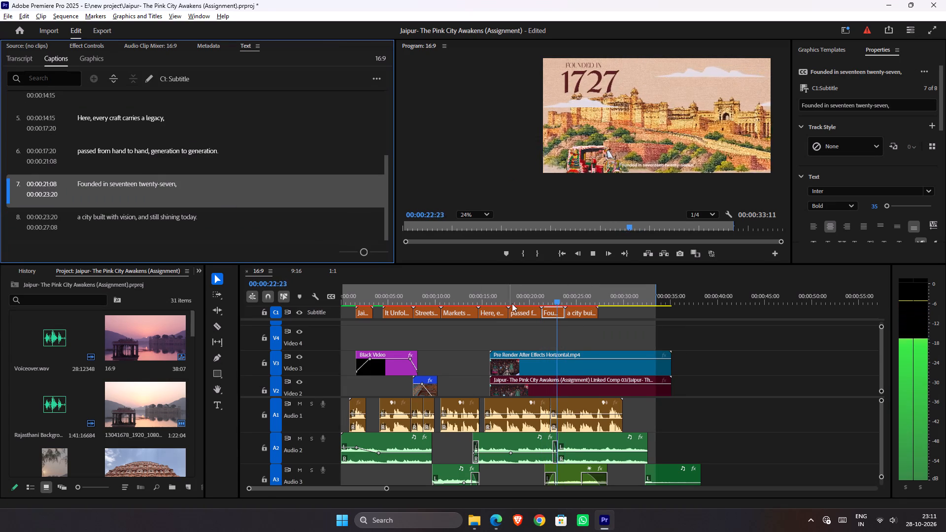
key(space)
key(space)
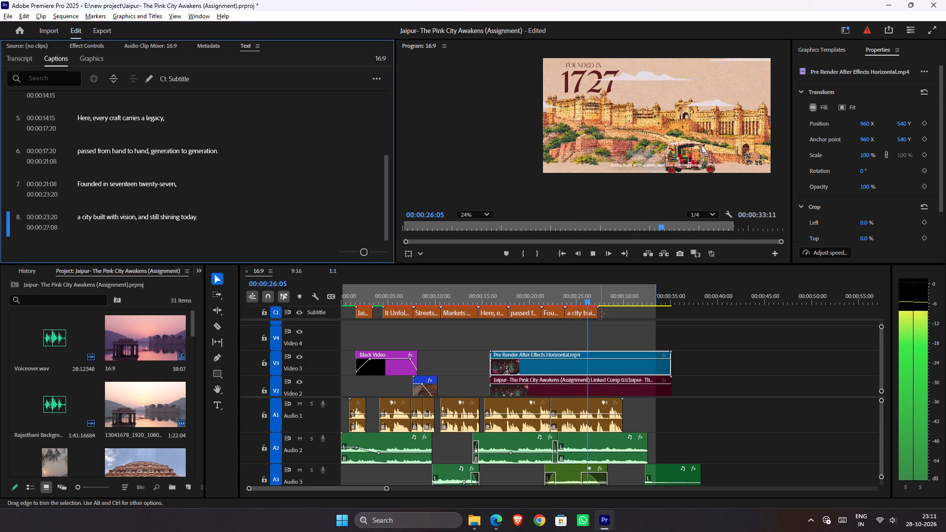
key(space)
key(space)
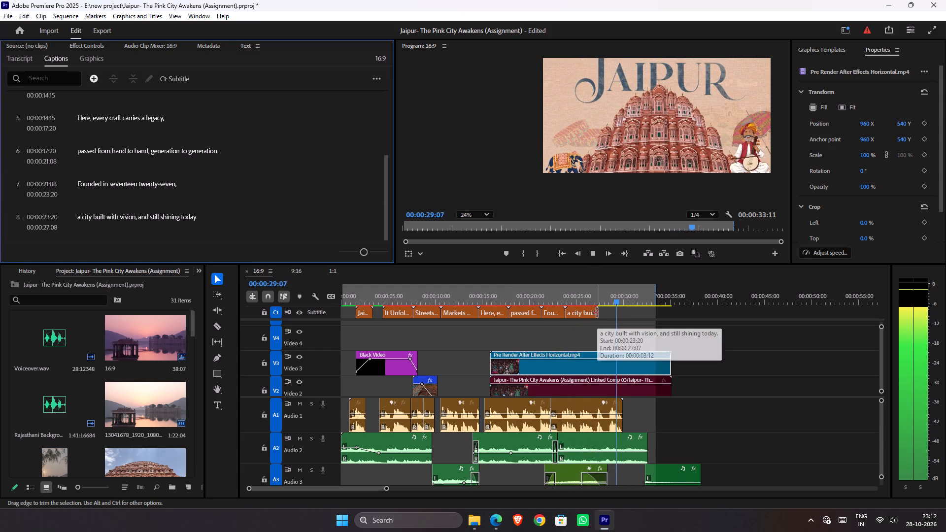
key(space)
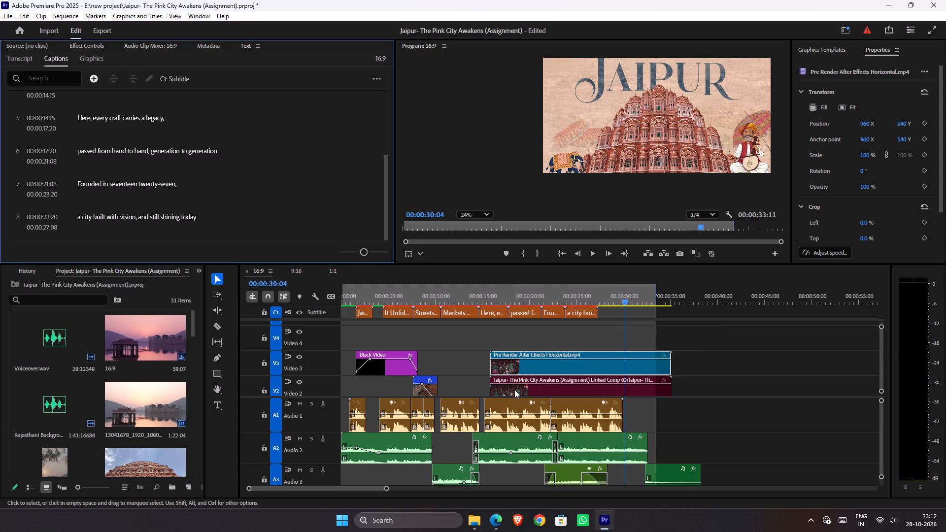
Save the project.
key(ctrl+s)
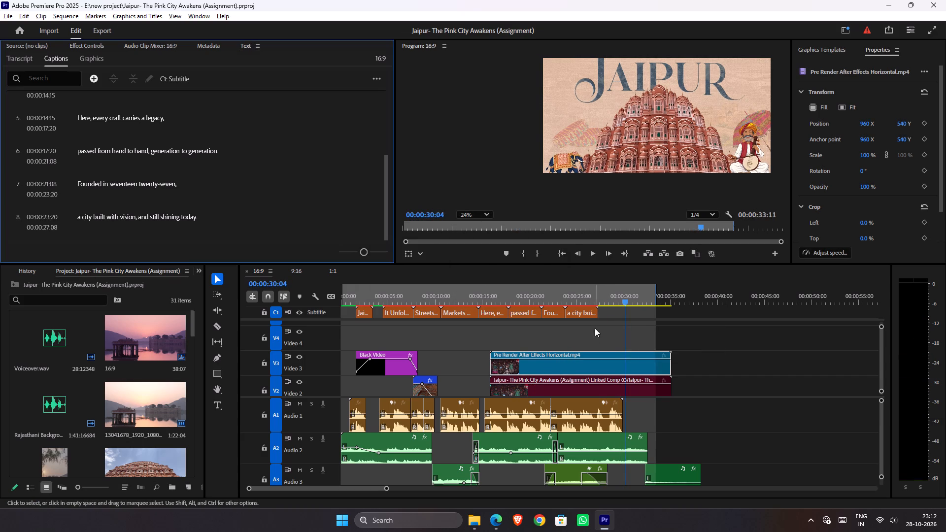
Duplicate the eighth caption further along the track, play to the final spoken line, and move the copy's start to 00:00:28:15.
alt+drag(575, 311, 627, 312)
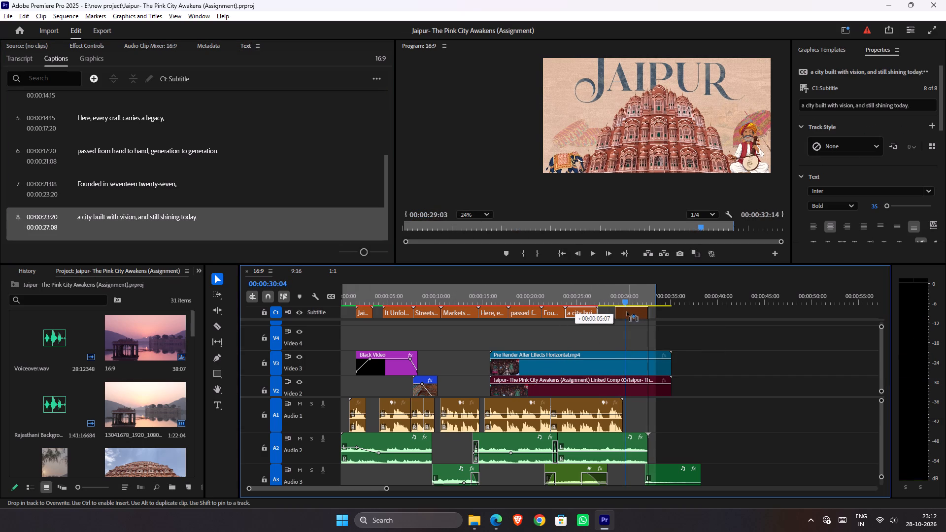
alt+drag(627, 312, 617, 314)
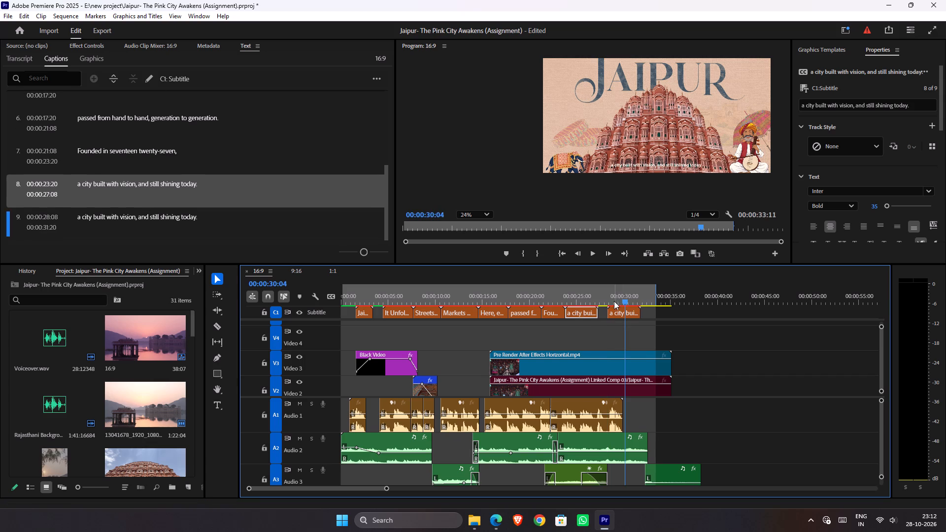
drag(600, 303, 578, 305)
key(space)
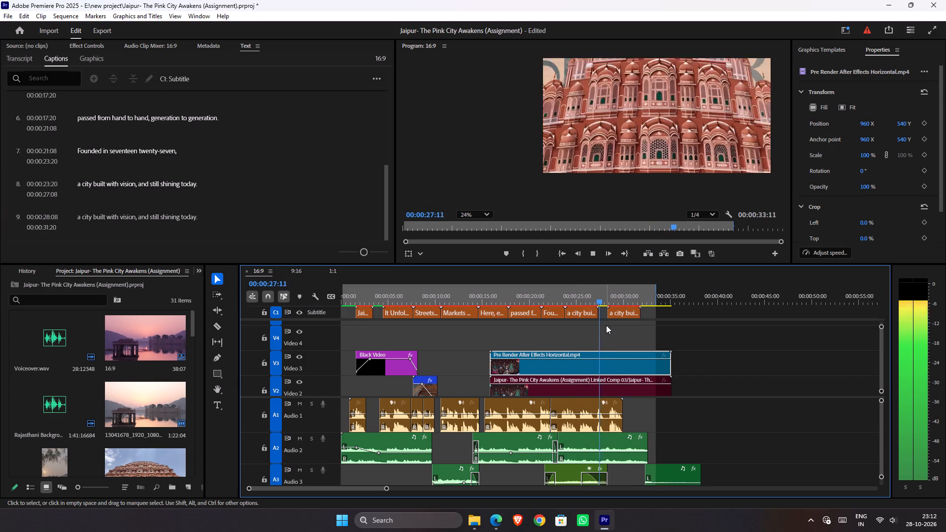
key(space)
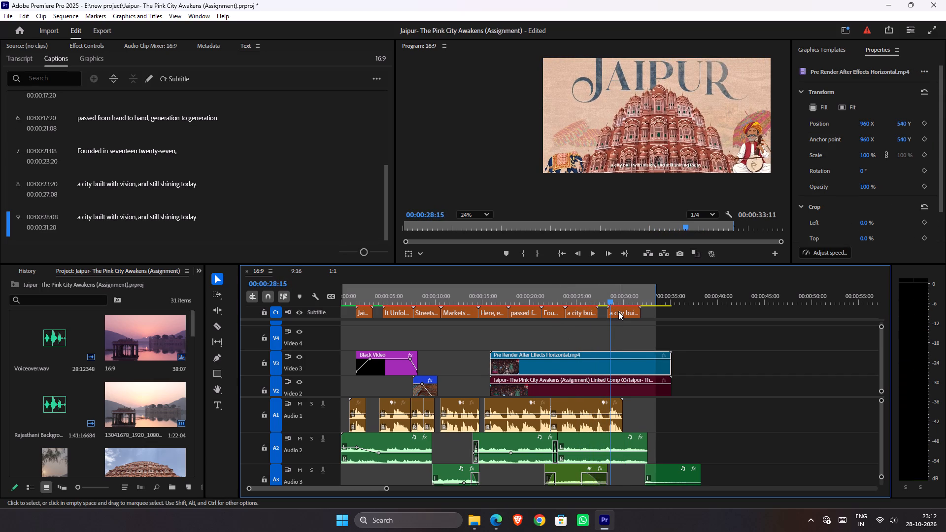
click(618, 311)
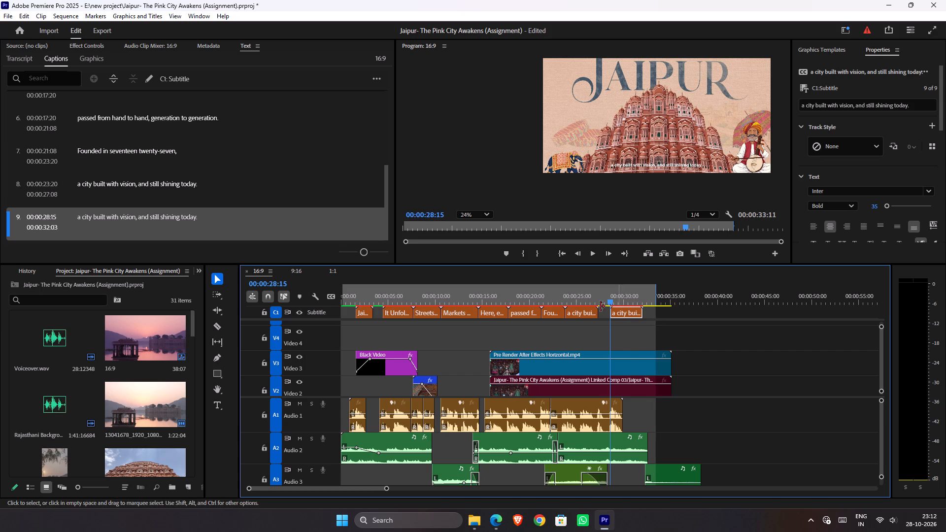
Copy "Discover the Pink City." without the closing quotation mark from the PDF script in Edge and replace the ninth caption's text in Premiere Pro.
key(alt+Tab)
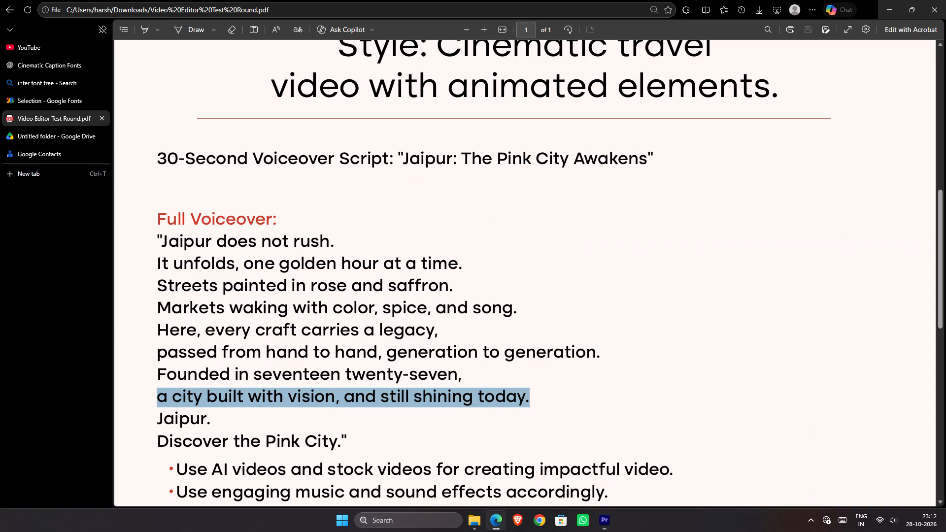
drag(342, 442, 312, 445)
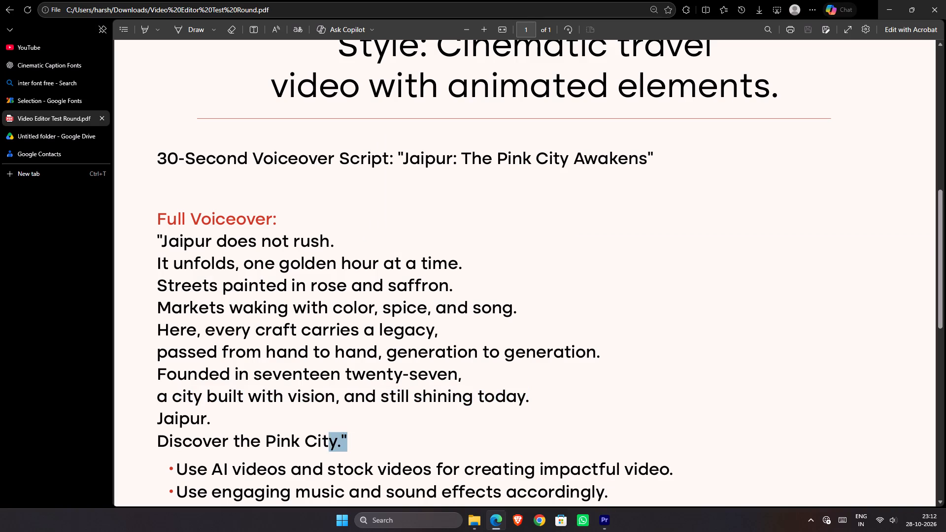
drag(312, 445, 281, 439)
click(337, 440)
drag(339, 443, 335, 447)
drag(335, 447, 136, 447)
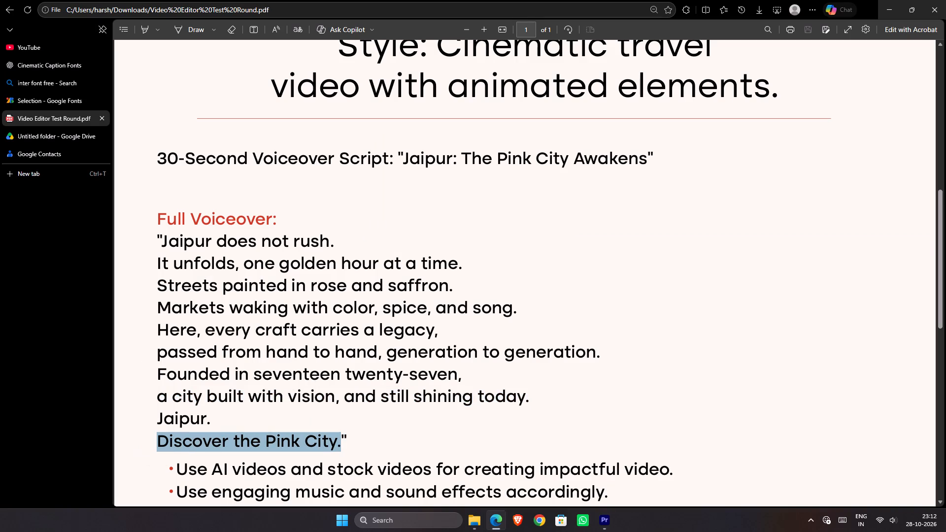
key(ctrl+c)
key(alt+Tab)
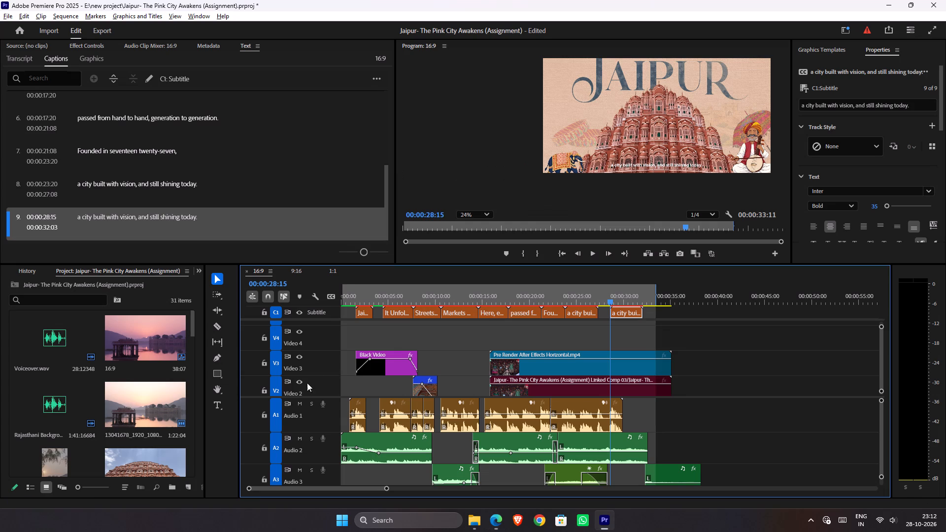
double_click(155, 211)
double_click(153, 214)
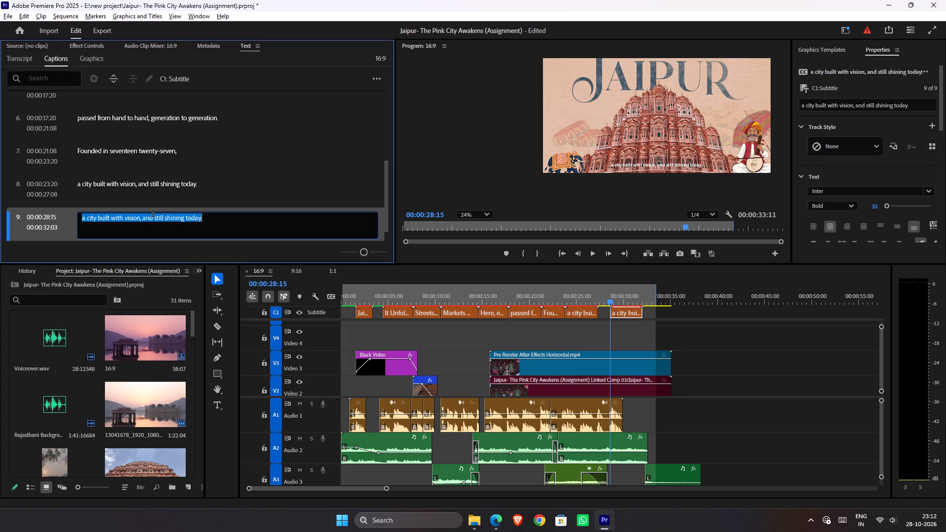
key(ctrl+v)
click(238, 191)
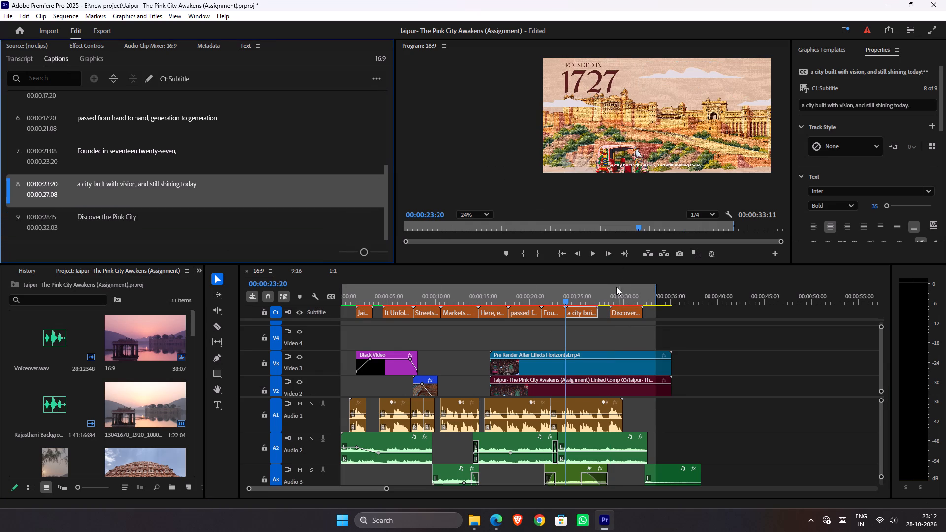
Play from the eighth caption past the end of the voiceover and trim the ninth caption's end to 00:00:30:11.
key(space)
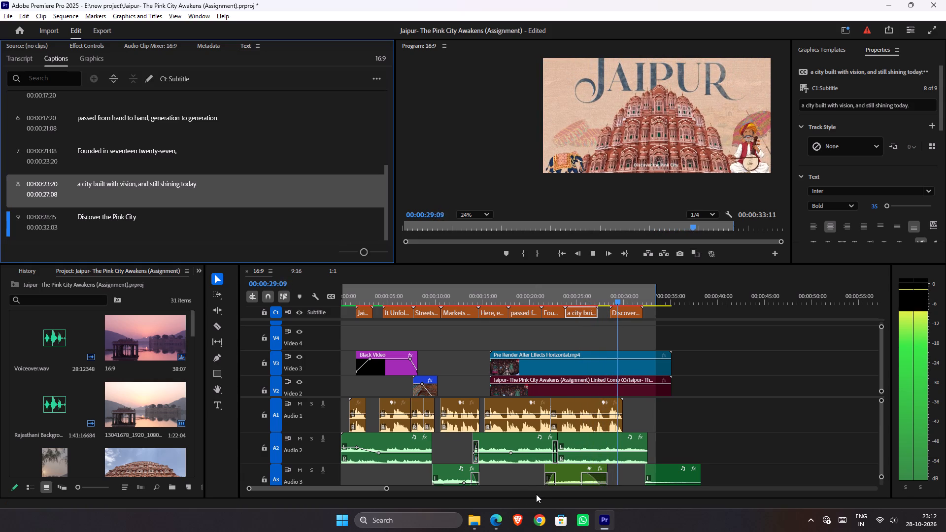
key(space)
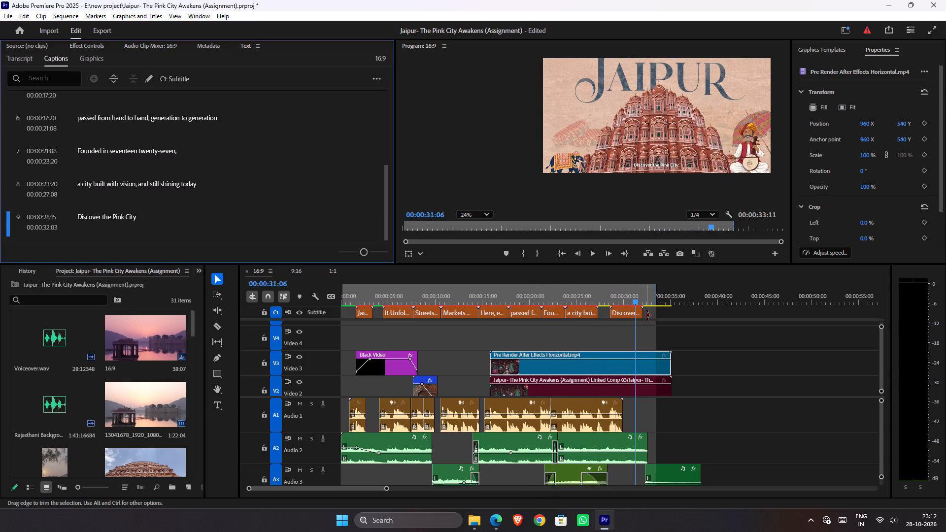
drag(643, 315, 627, 321)
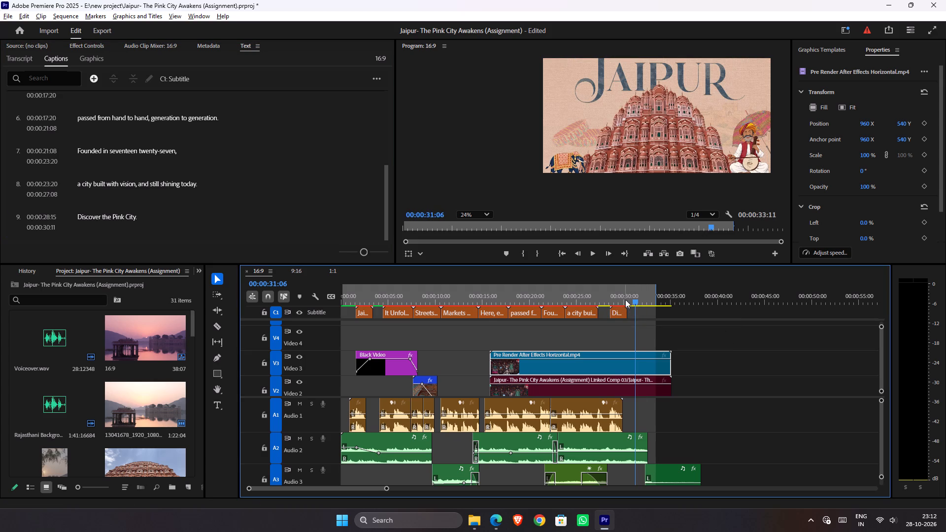
Replay the end of the sequence and delete the ninth caption, "Discover the Pink City.".
drag(625, 299, 594, 305)
key(space)
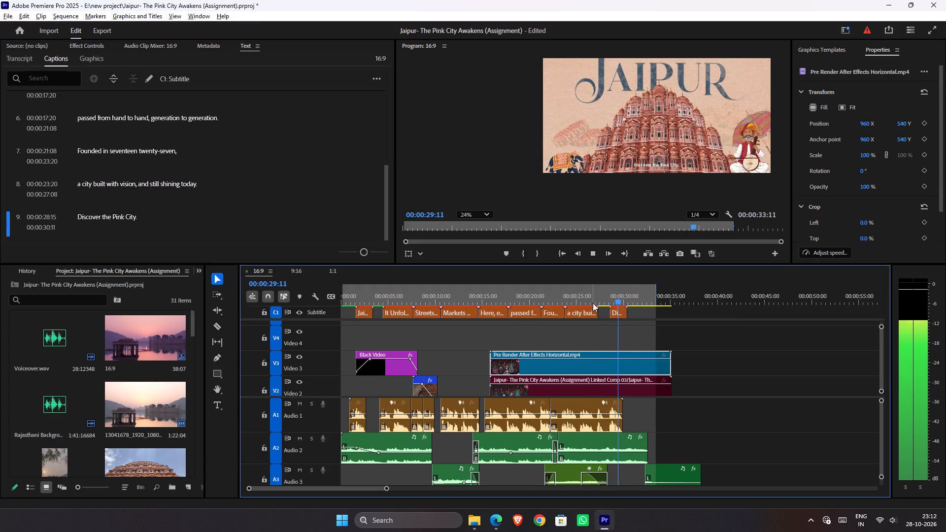
key(space)
click(619, 315)
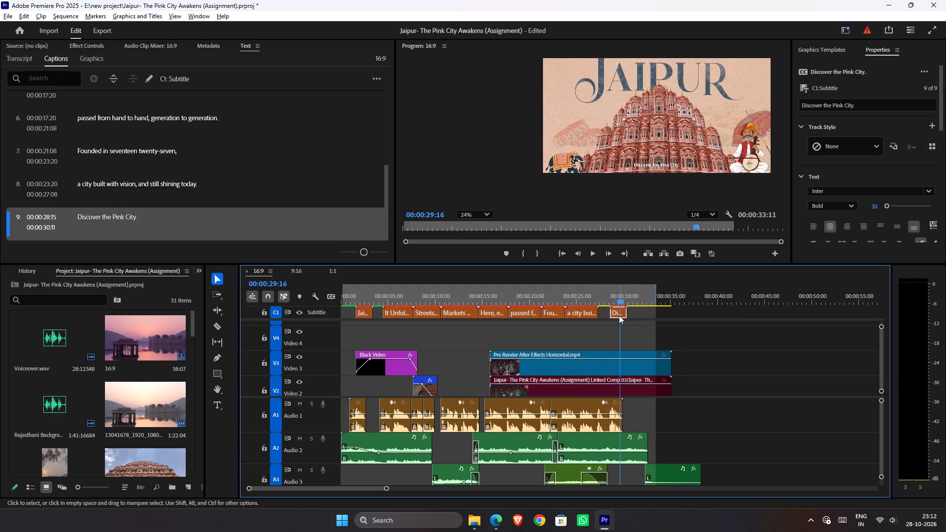
key(Delete)
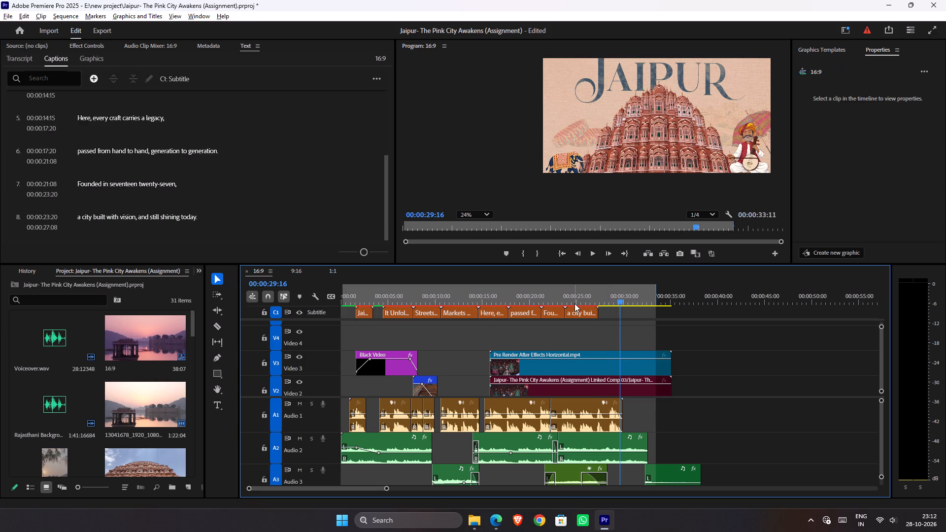
Play the 16:9 sequence from the start past its end to review the captions against the voiceover.
key(space)
key(space)
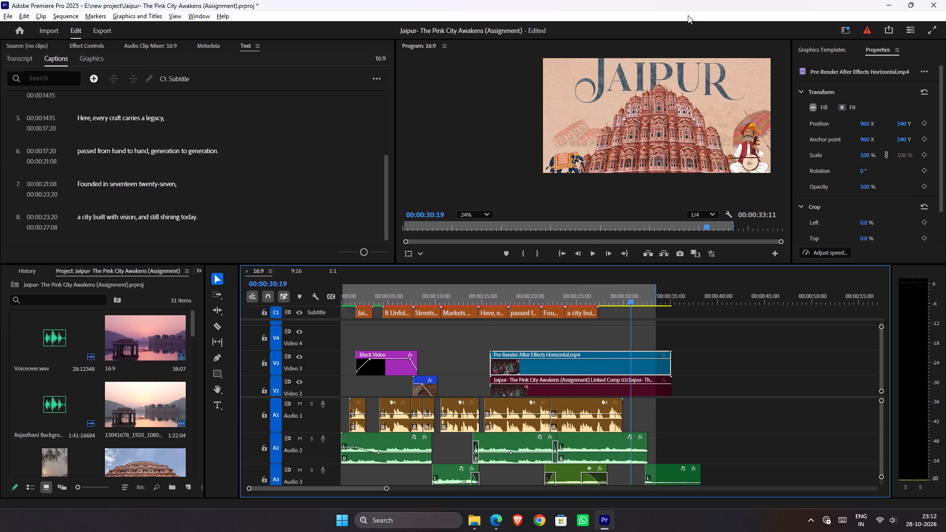
scroll(683, 68, down, 1)
scroll(689, 110, down, 3)
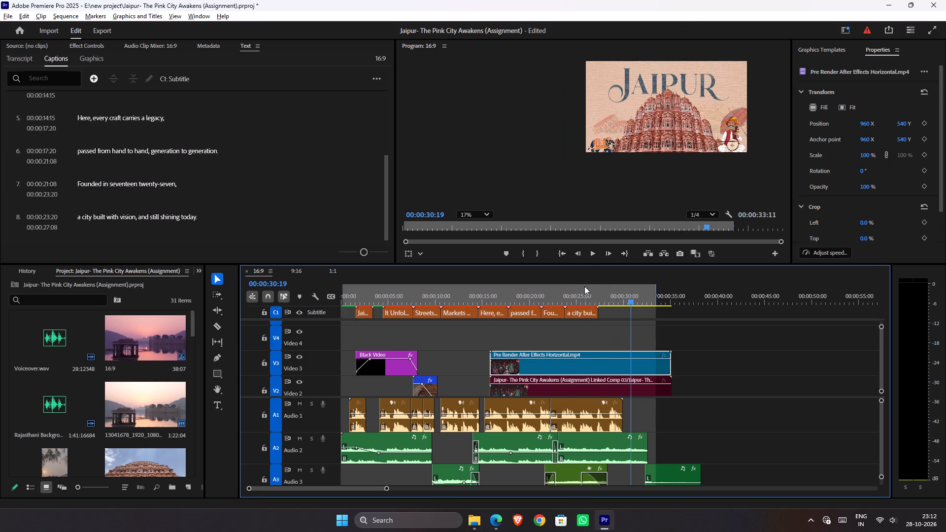
drag(583, 294, 177, 312)
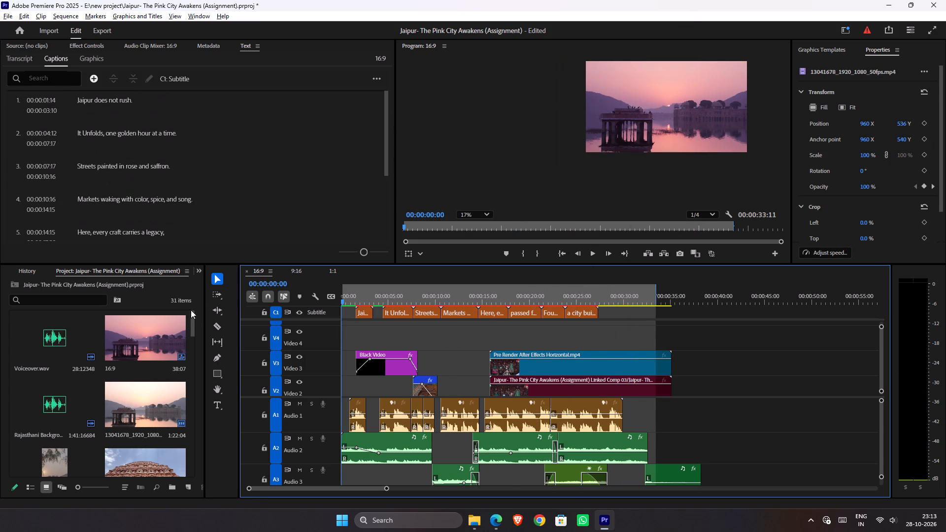
key(space)
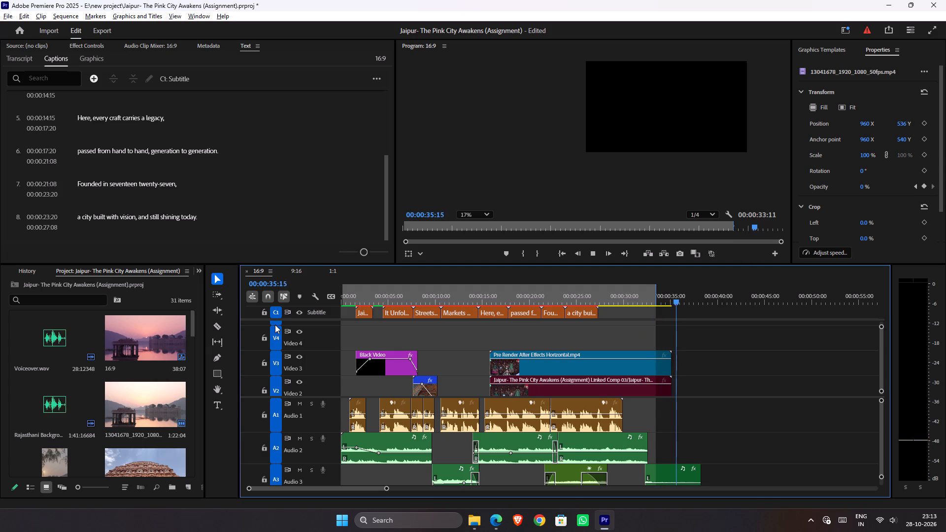
key(space)
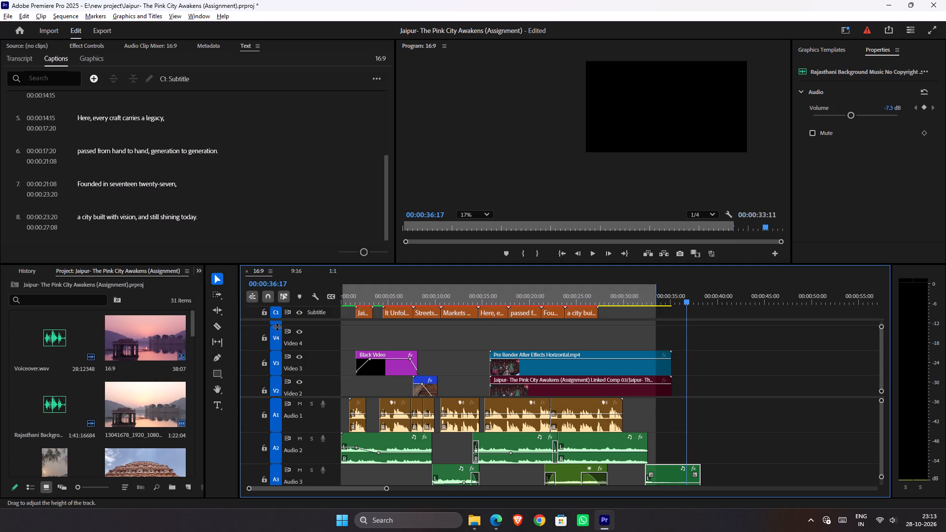
Save the project.
key(ctrl+s)
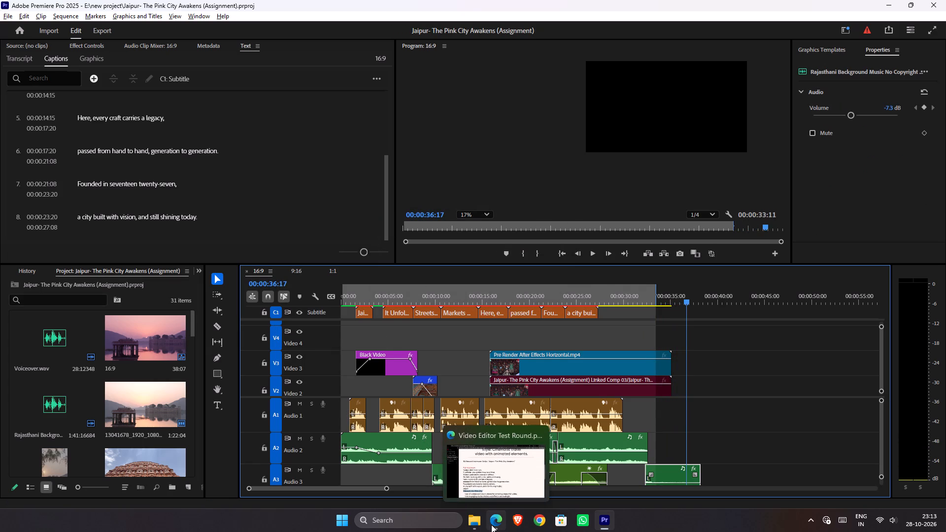
Close Premiere Pro after a brief check of the PDF script in Edge.
click(491, 525)
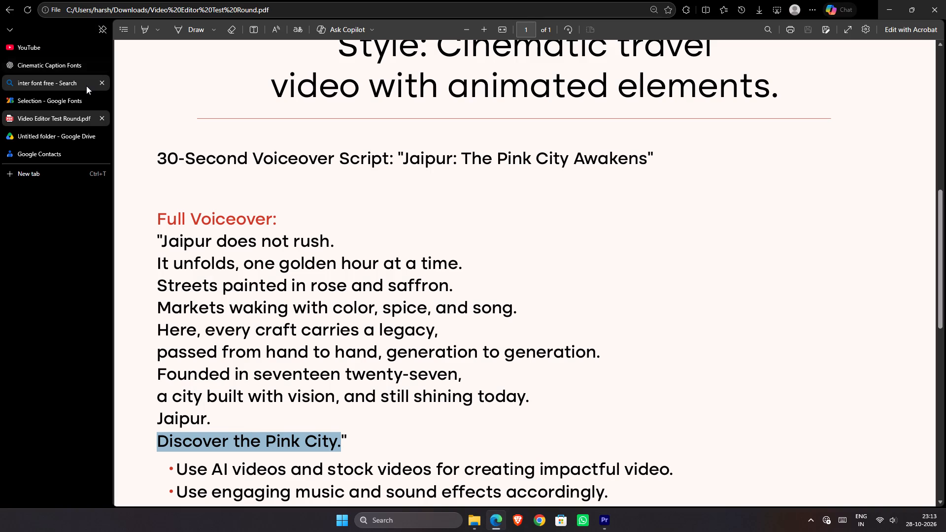
click(608, 517)
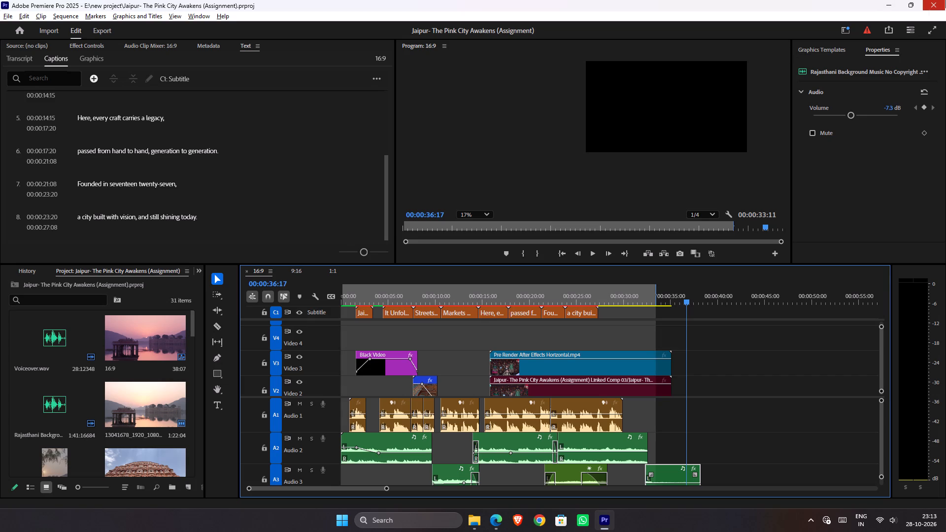
click(945, 0)
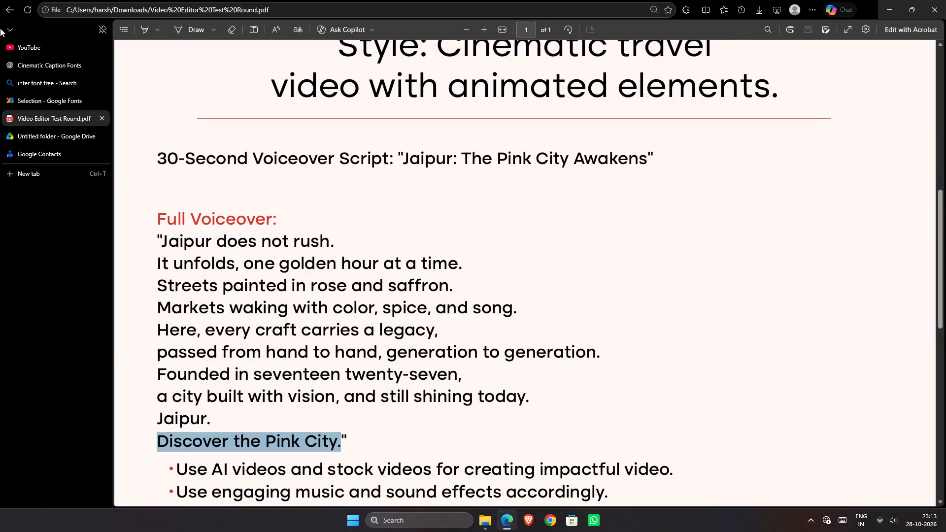
Close the Video Editor Test Round PDF and the Google Fonts selection page in Edge.
double_click(61, 117)
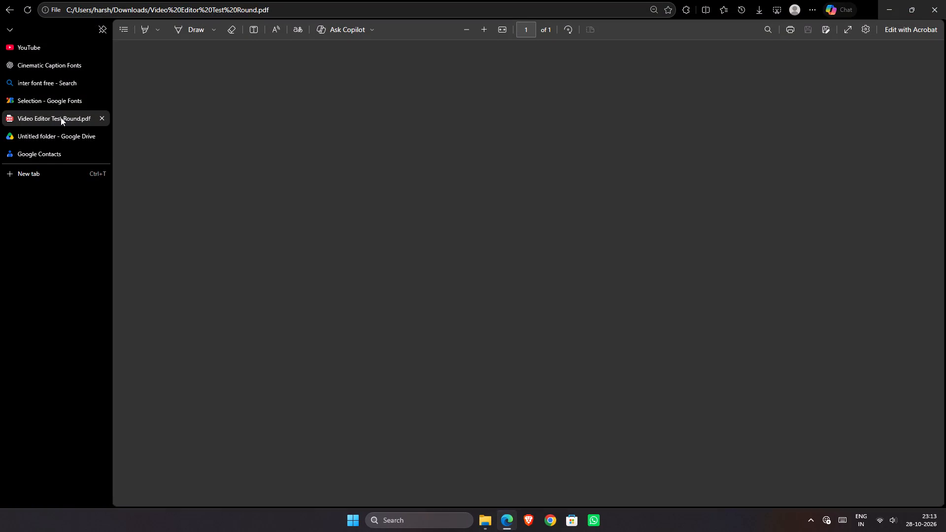
double_click(64, 106)
double_click(64, 106)
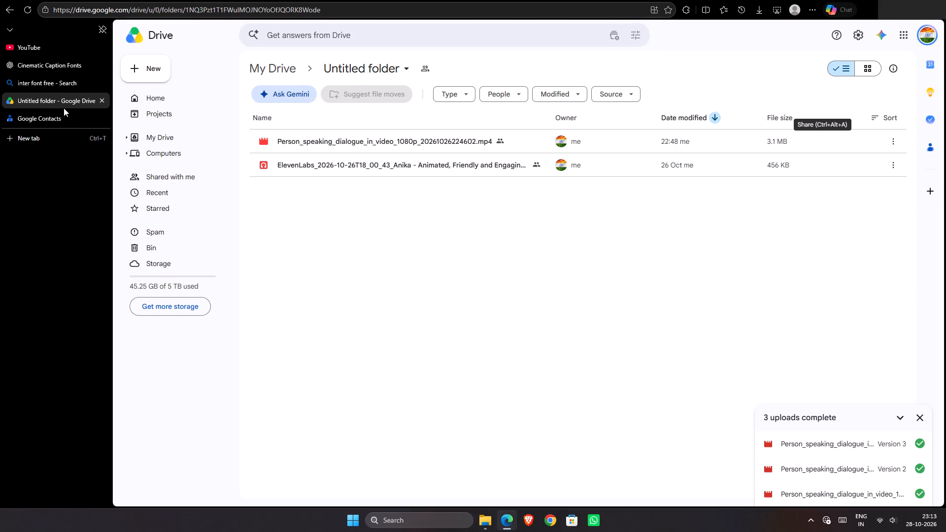
Move "Untitled folder" from My Drive in Google Drive to the bin and sort the list by name.
click(64, 107)
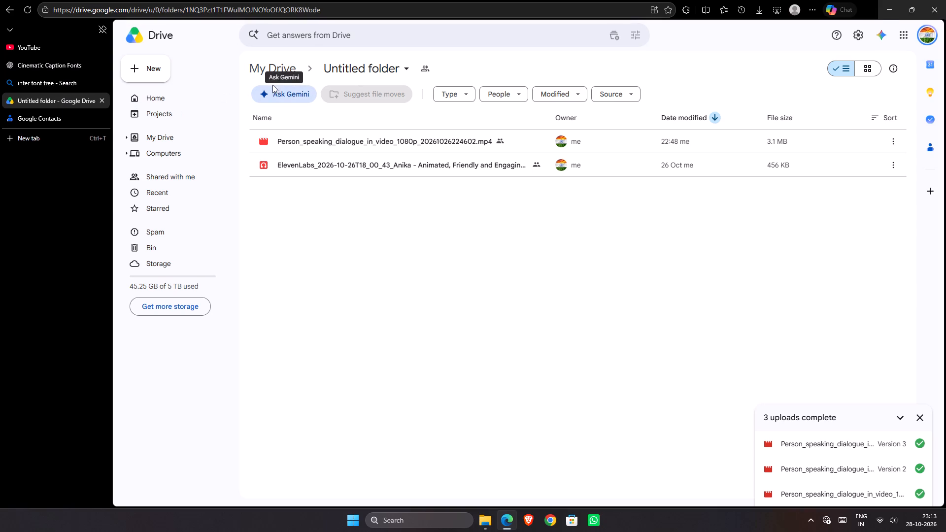
click(283, 67)
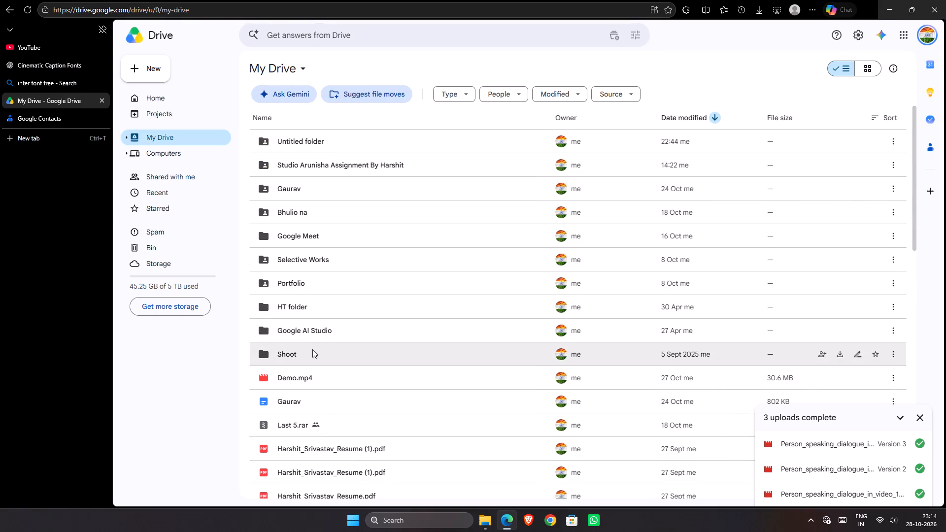
click(314, 143)
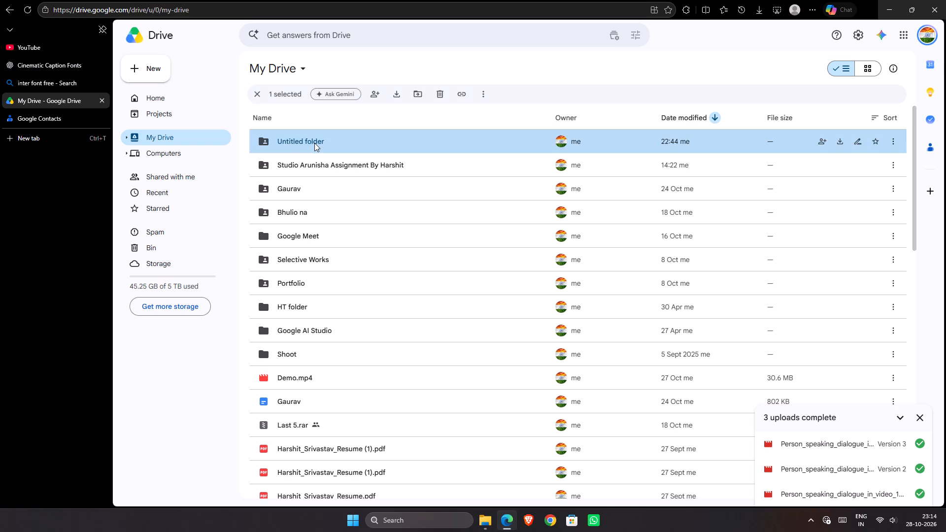
key(Delete)
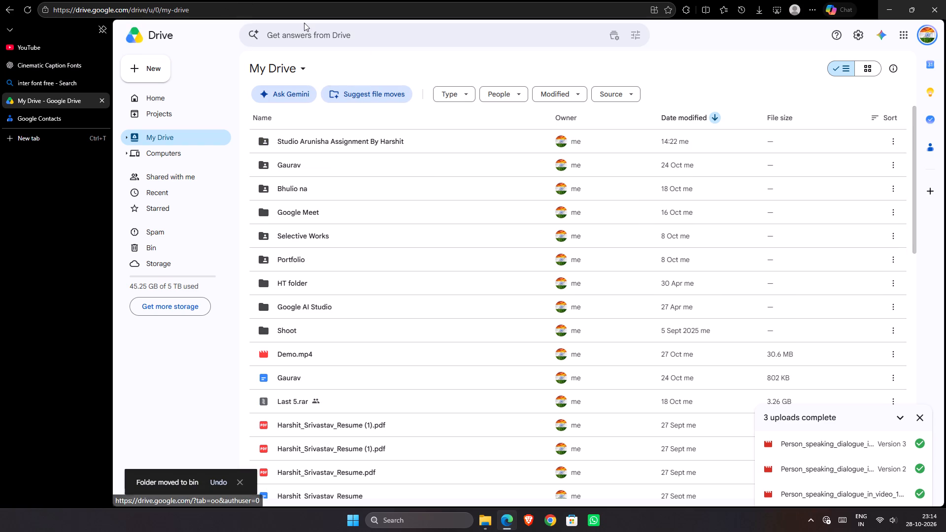
click(286, 114)
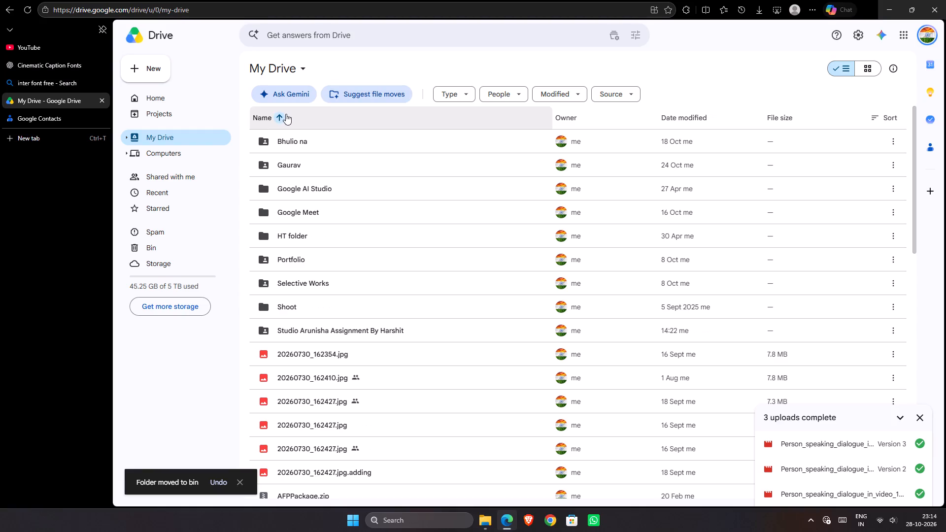
Close the Google Contacts, "inter font free" search and Cinematic Caption Fonts pages, and bring up YouTube.
click(57, 112)
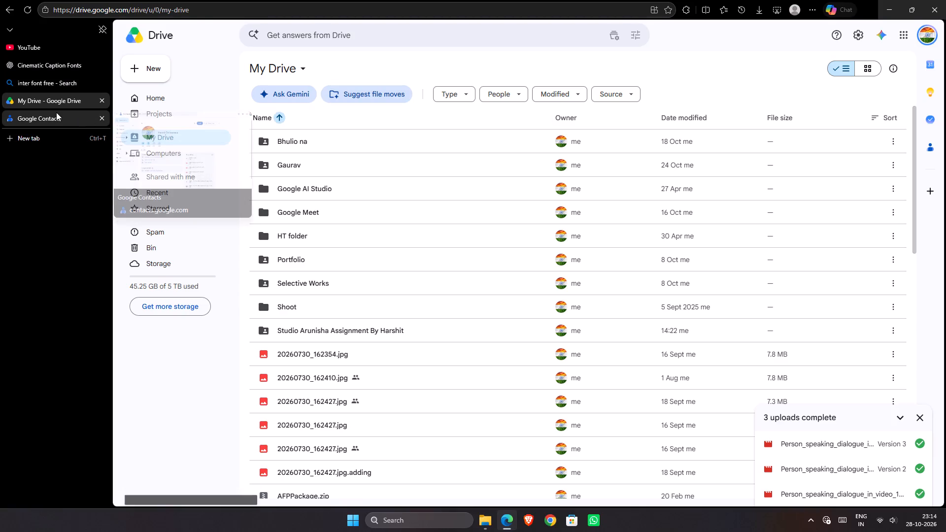
double_click(56, 112)
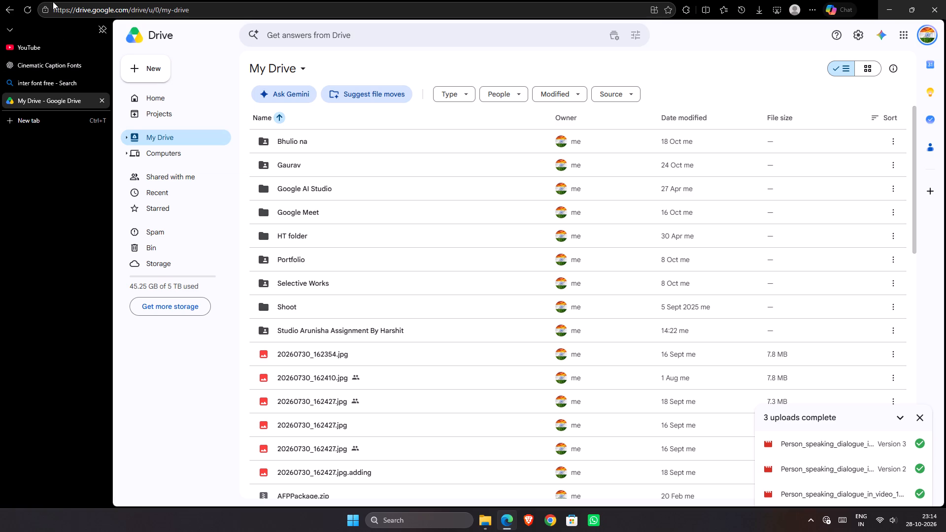
click(64, 79)
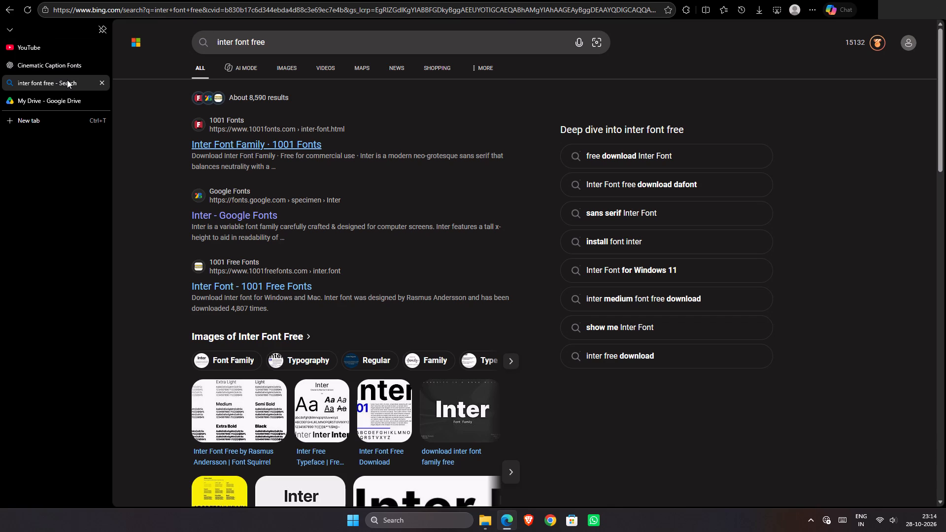
click(67, 80)
click(67, 80)
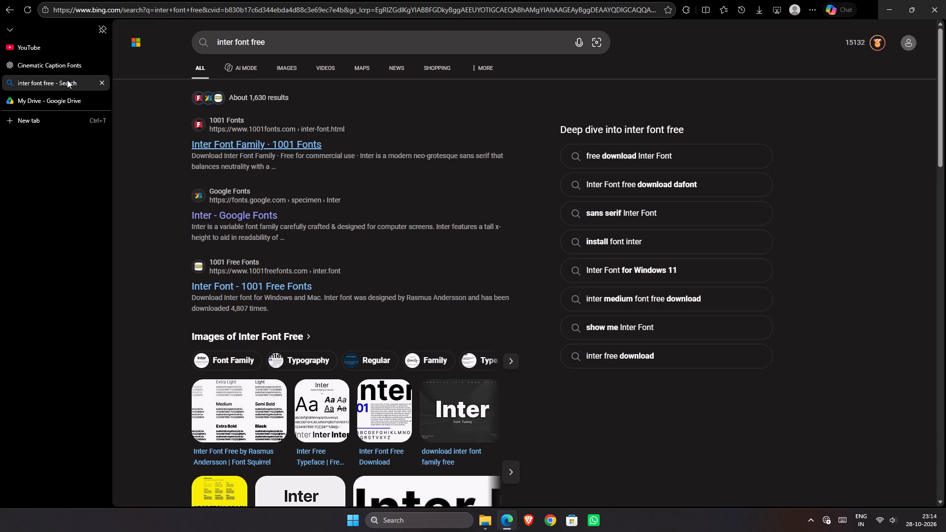
click(67, 80)
click(67, 80)
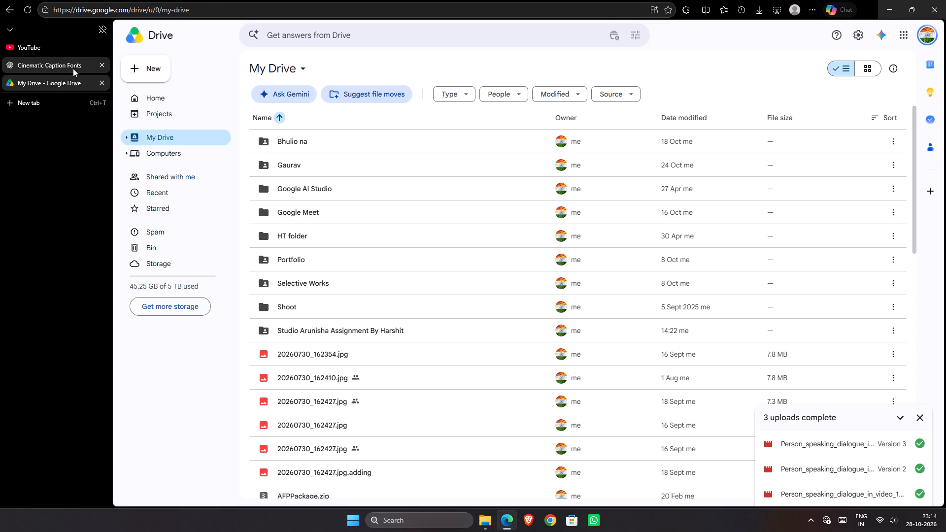
double_click(73, 68)
click(73, 53)
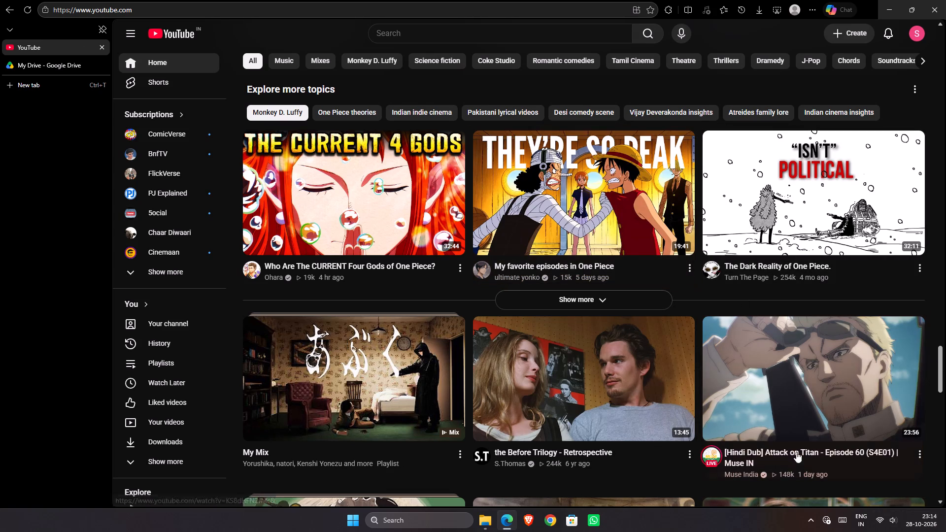
Open Kuro and examine its payouts, account page and the recording entries for Wed, Oct 28.
click(806, 525)
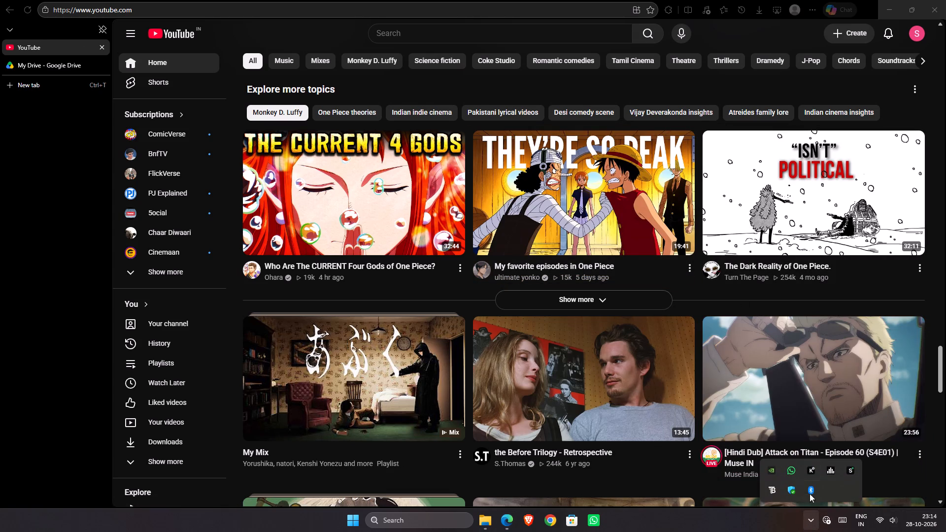
click(811, 475)
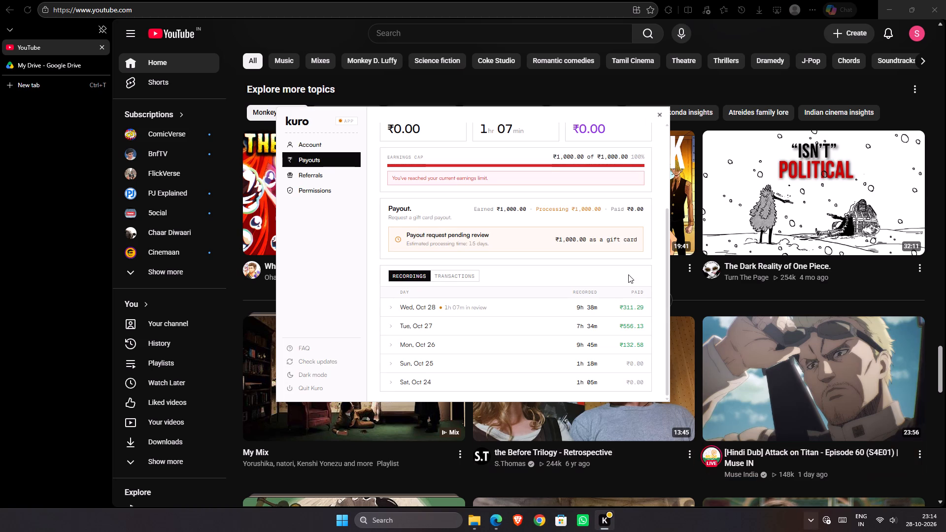
scroll(628, 274, down, 9)
scroll(629, 274, up, 1)
scroll(629, 274, down, 1)
scroll(629, 274, up, 1)
scroll(629, 273, down, 5)
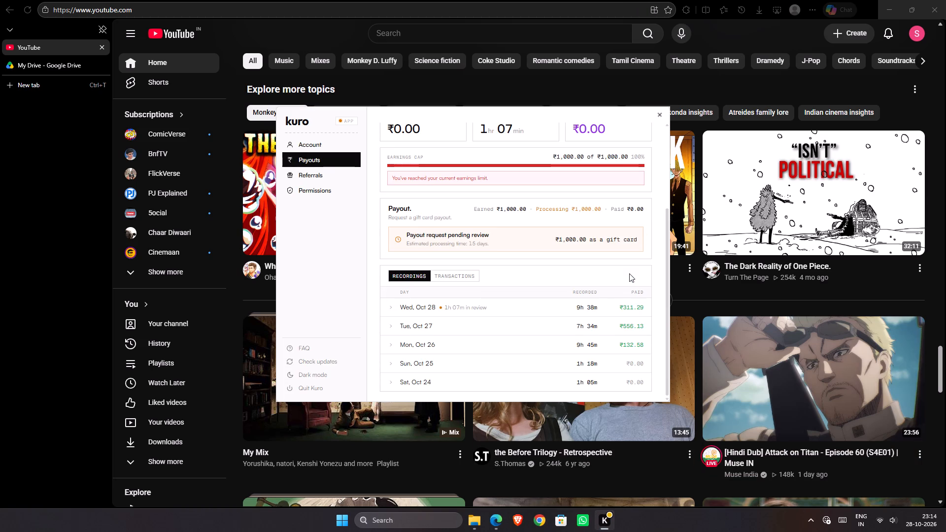
scroll(629, 273, down, 1)
scroll(629, 273, up, 2)
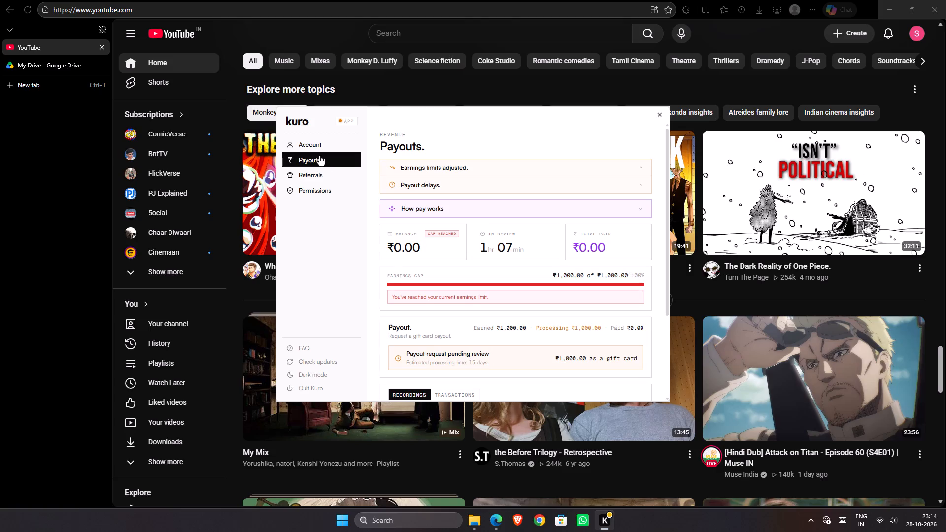
scroll(413, 368, down, 1)
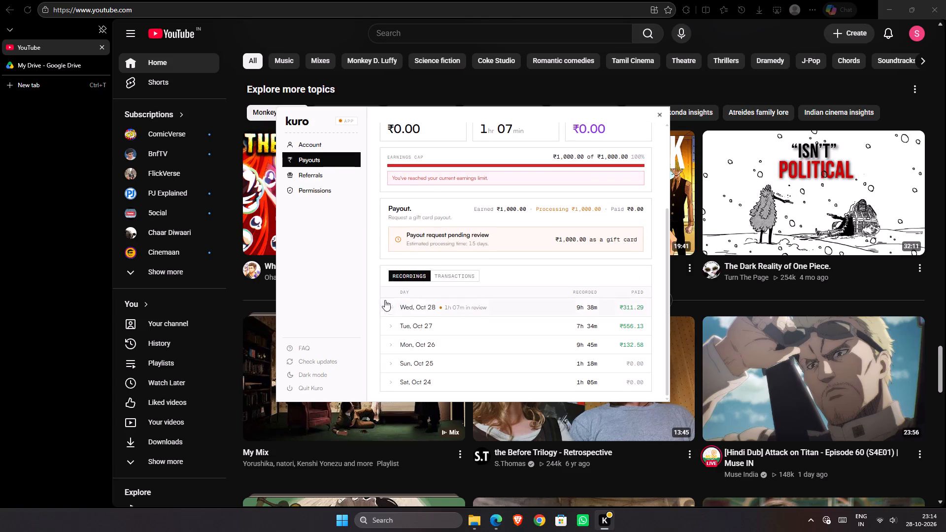
click(407, 272)
click(308, 142)
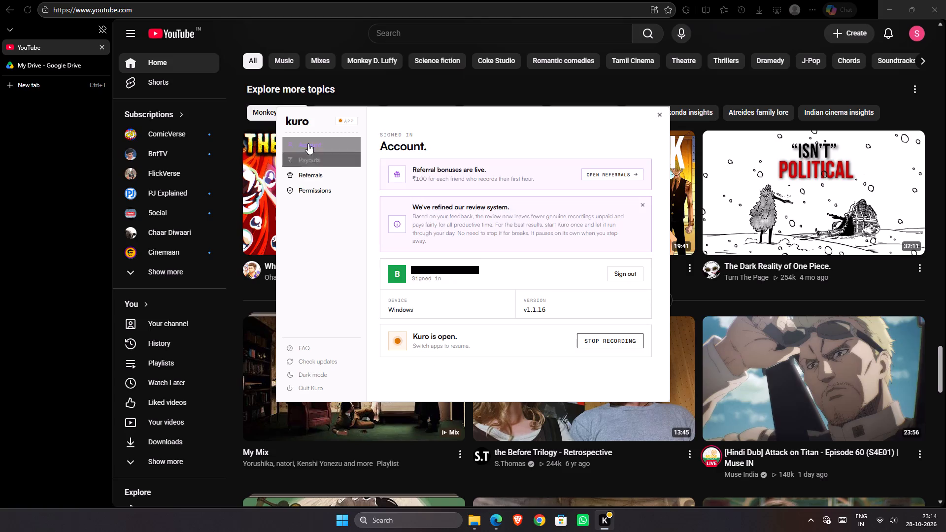
click(323, 165)
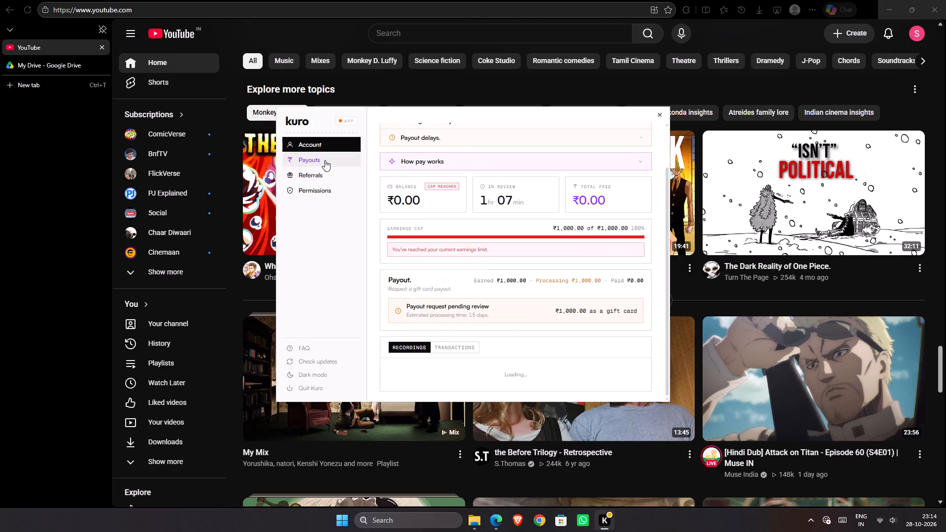
scroll(488, 328, down, 1)
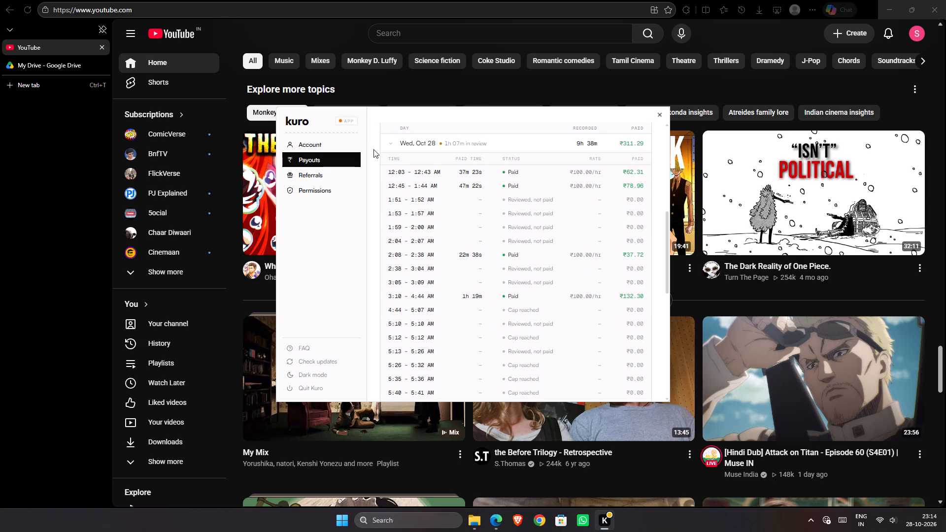
click(383, 142)
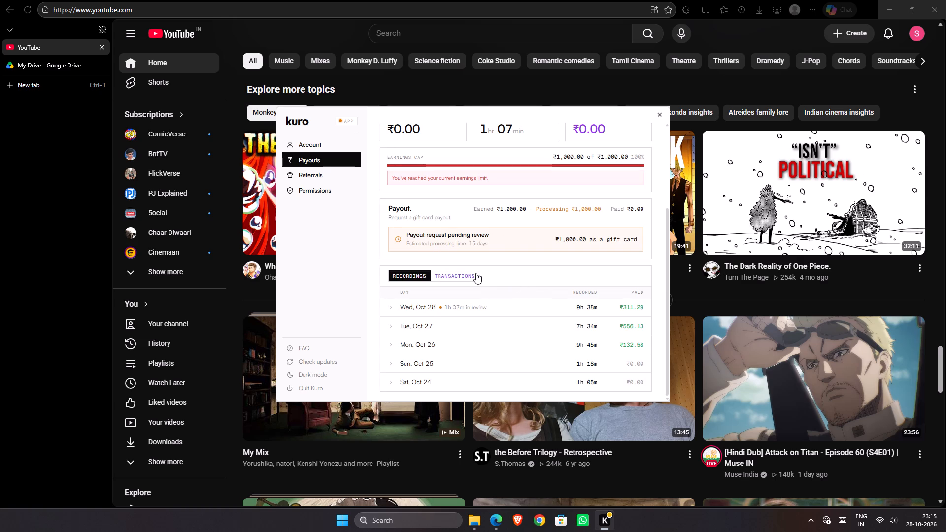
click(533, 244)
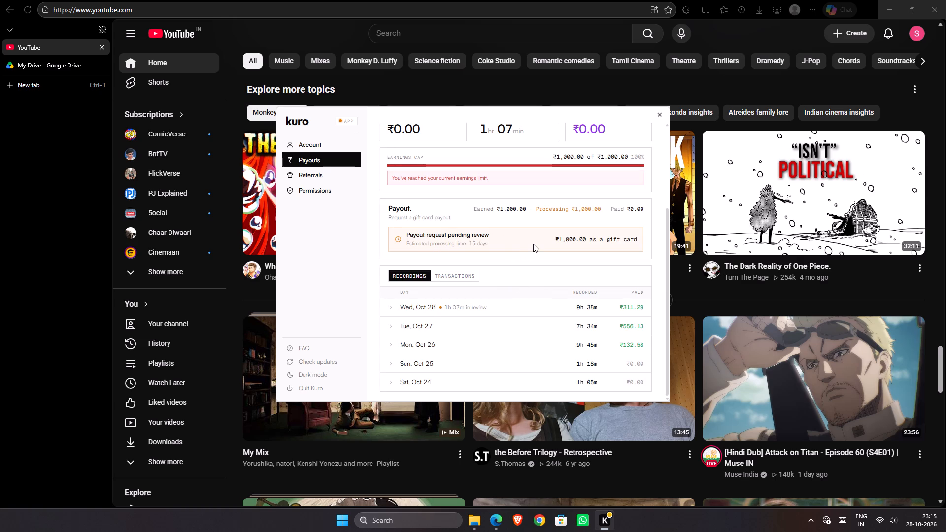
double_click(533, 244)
Open Kuro's FAQ page in Edge and read through it to the Earnings section on pay rates and the earnings cap.
click(320, 352)
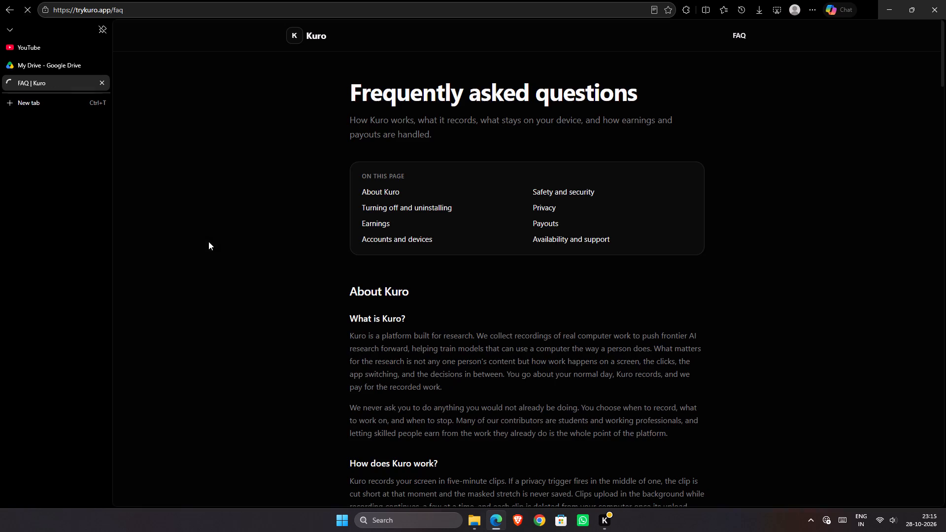
scroll(436, 239, down, 2)
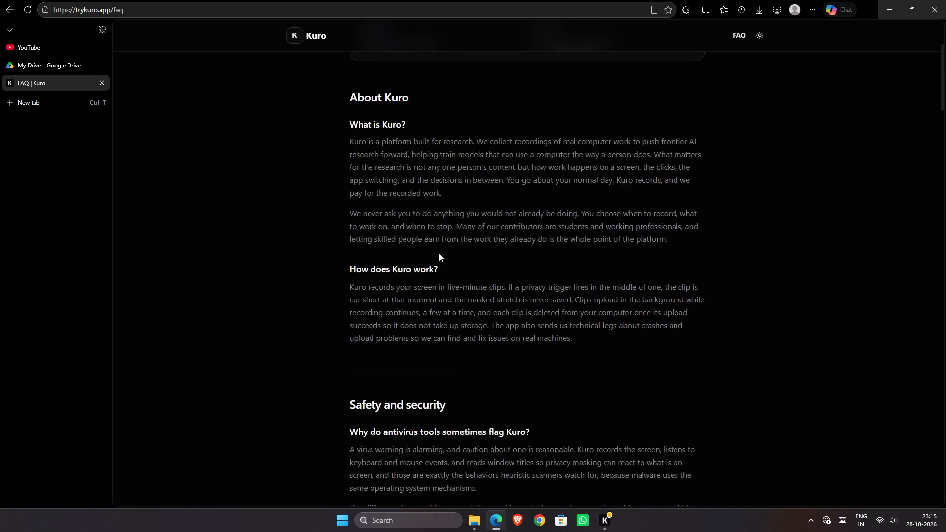
scroll(439, 253, down, 1)
scroll(488, 209, down, 2)
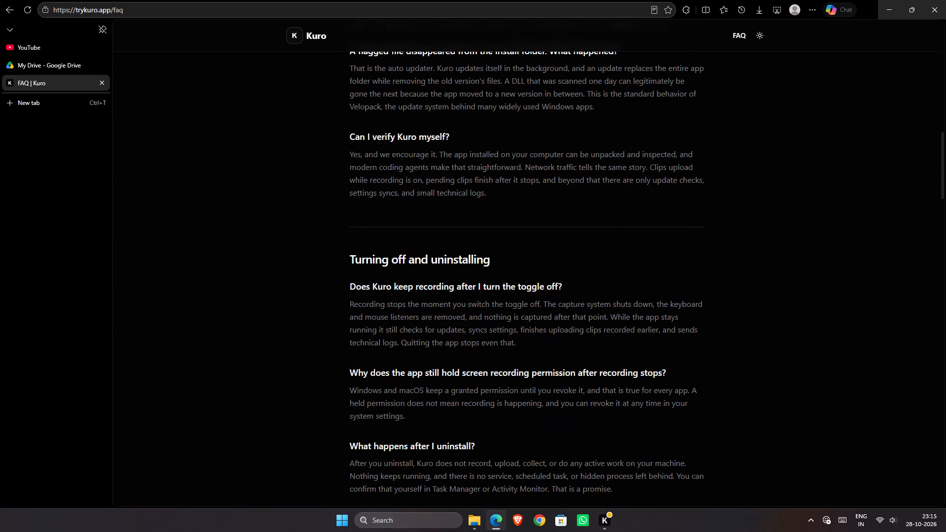
scroll(493, 230, down, 1)
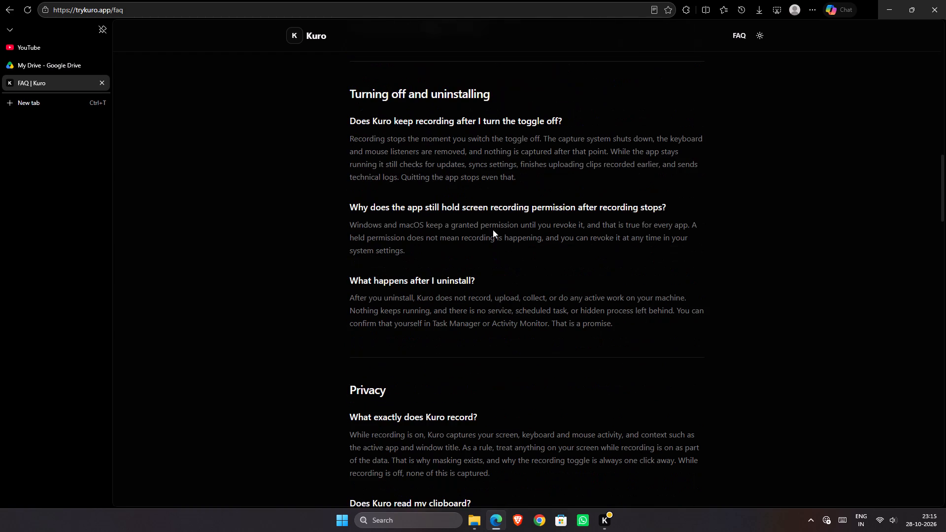
scroll(493, 230, down, 4)
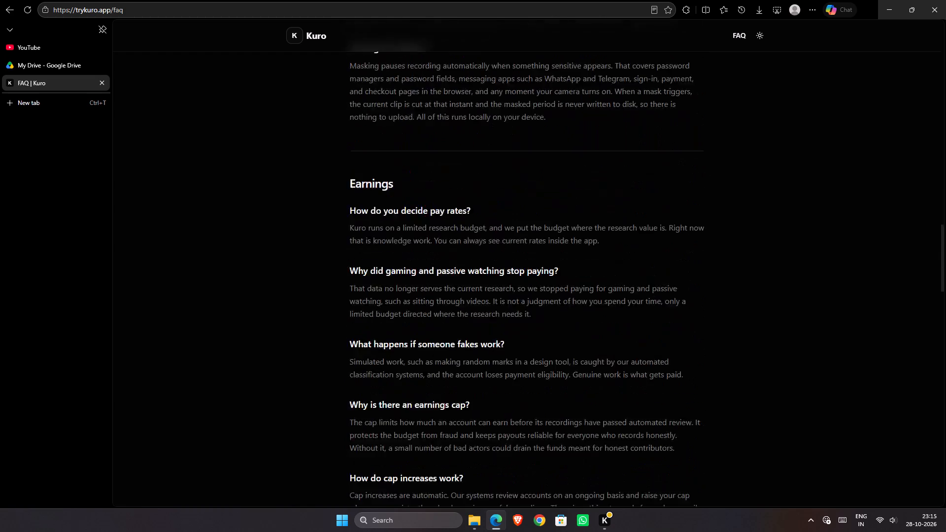